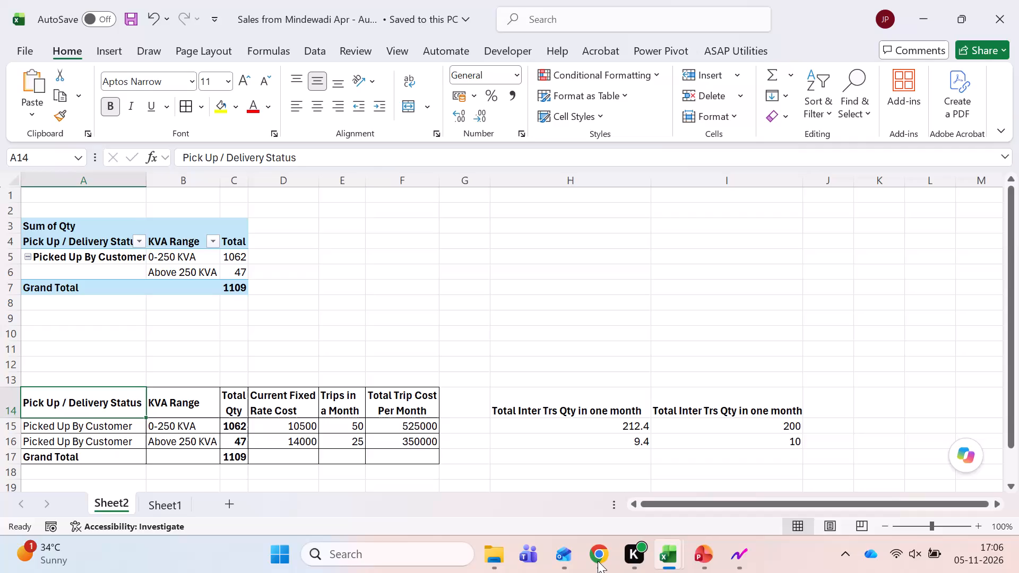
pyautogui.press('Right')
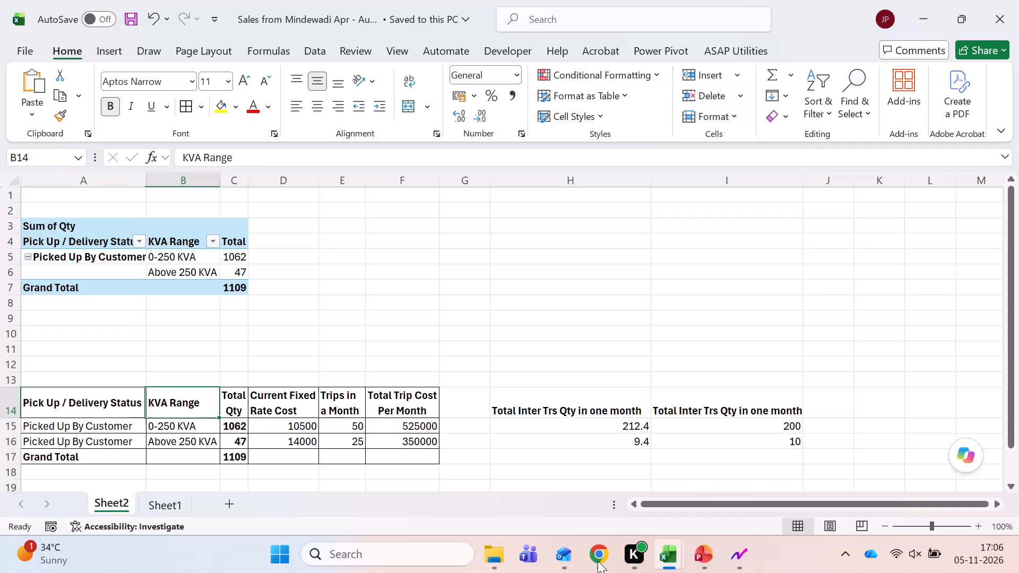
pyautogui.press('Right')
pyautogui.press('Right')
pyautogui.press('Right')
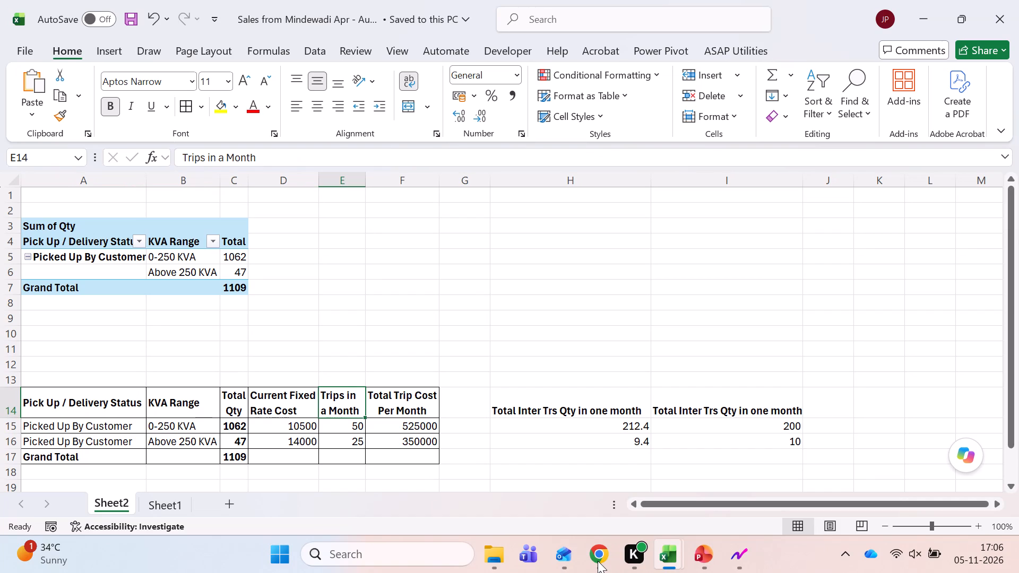
# Switch to Google Chrome and enter the WhatsApp Web address, web.whatsapp.com, in the new tab.
pyautogui.click(603, 558)
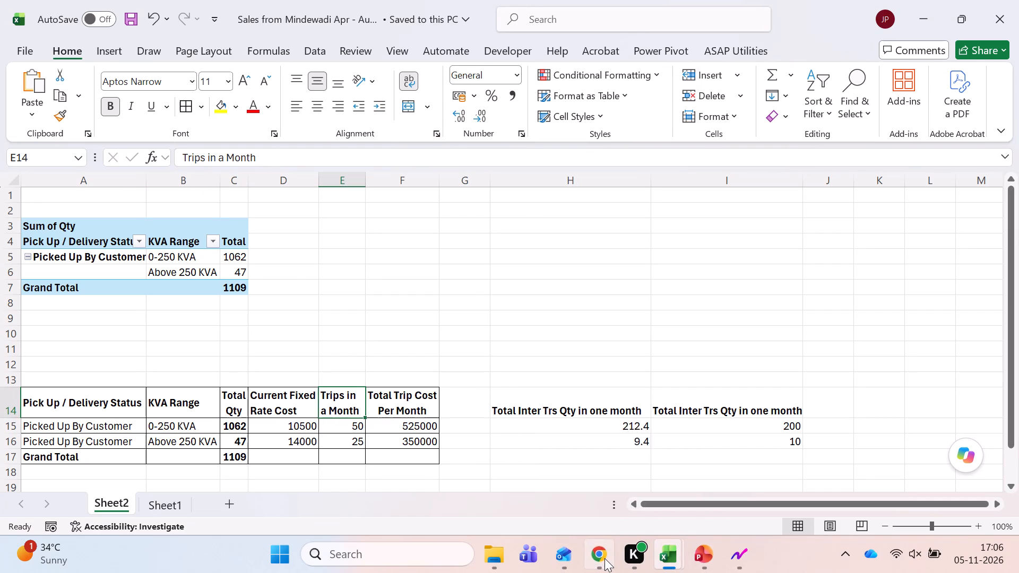
pyautogui.write('we')
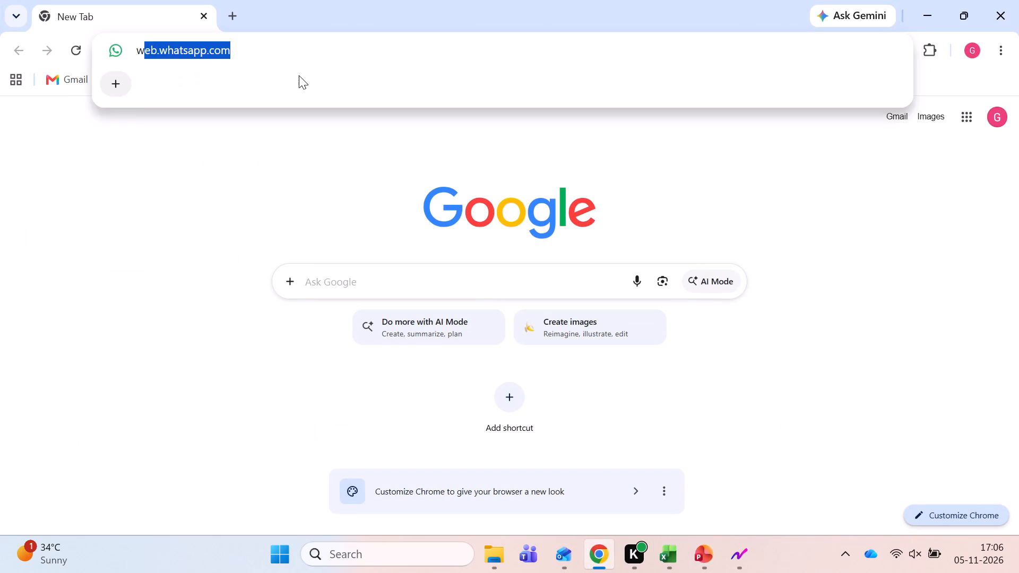
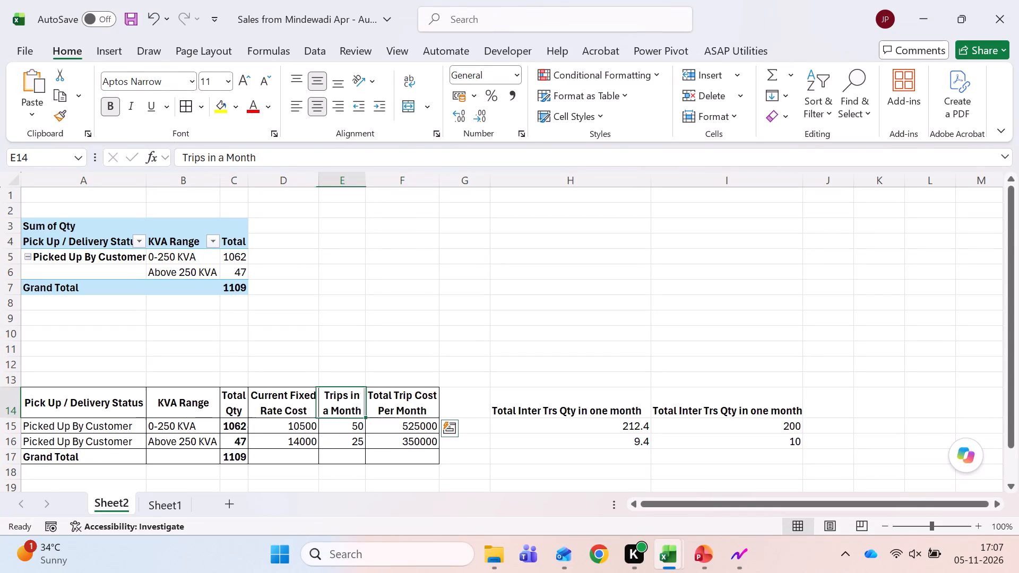
# Save the workbook.
pyautogui.click(126, 12)
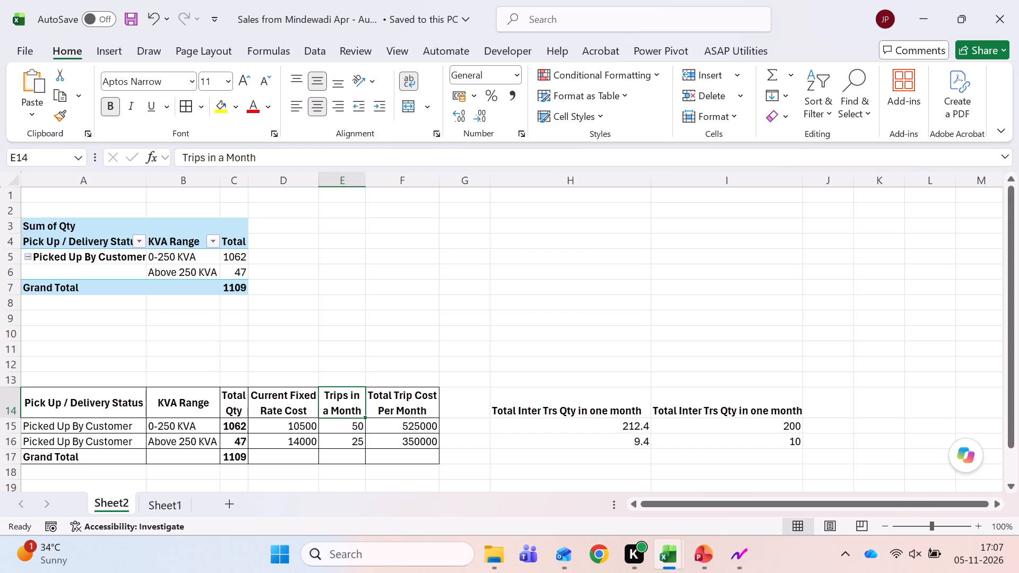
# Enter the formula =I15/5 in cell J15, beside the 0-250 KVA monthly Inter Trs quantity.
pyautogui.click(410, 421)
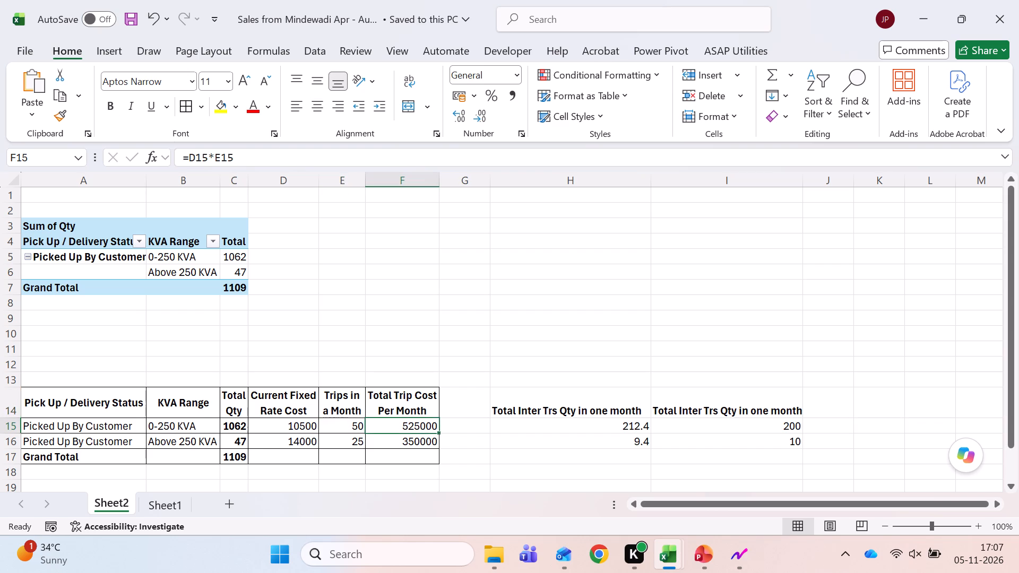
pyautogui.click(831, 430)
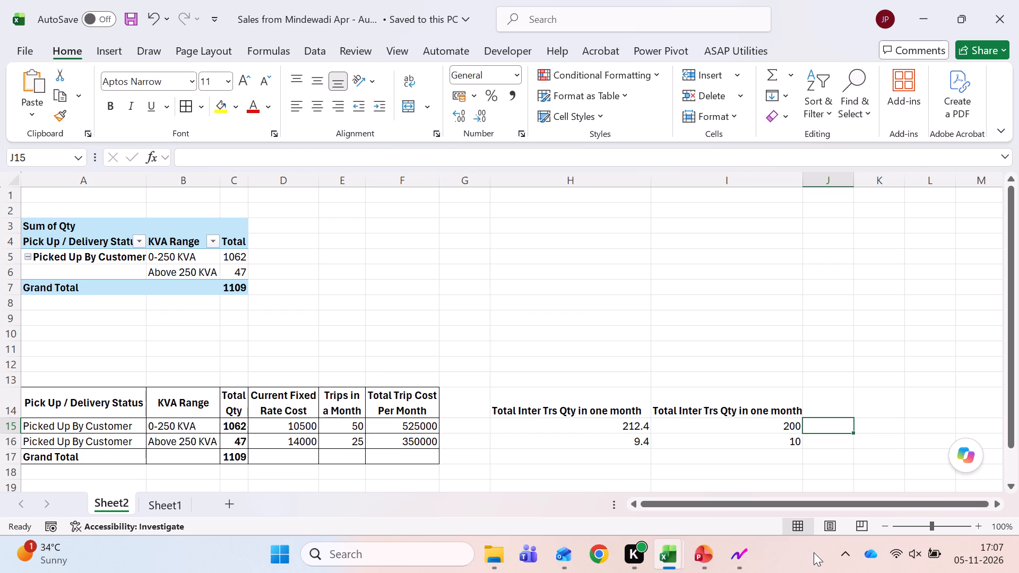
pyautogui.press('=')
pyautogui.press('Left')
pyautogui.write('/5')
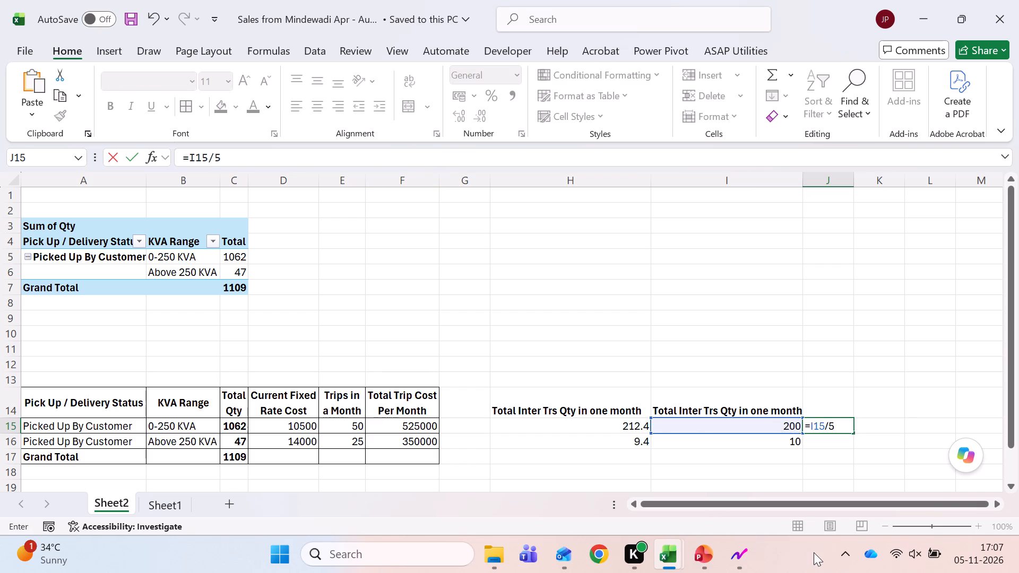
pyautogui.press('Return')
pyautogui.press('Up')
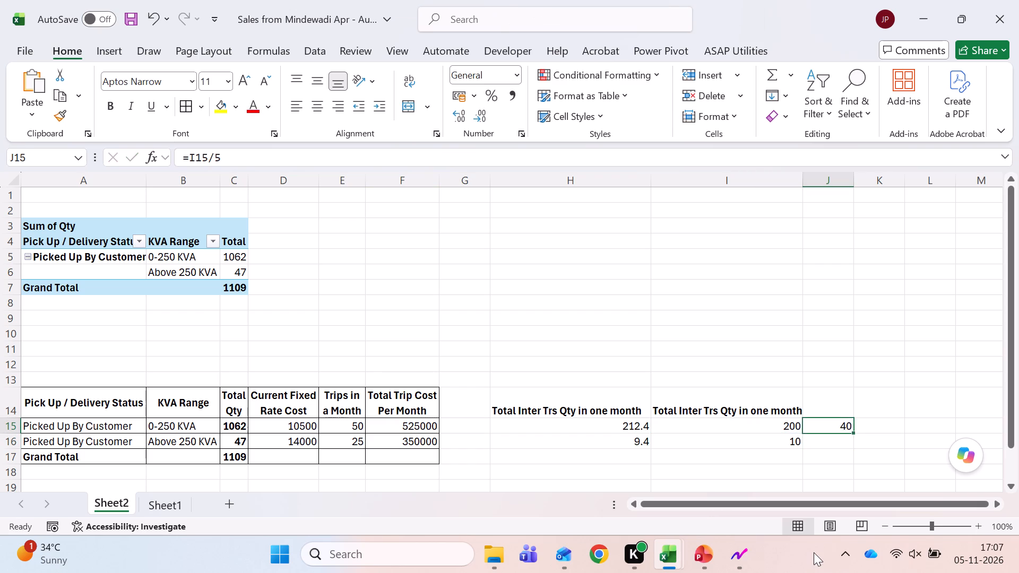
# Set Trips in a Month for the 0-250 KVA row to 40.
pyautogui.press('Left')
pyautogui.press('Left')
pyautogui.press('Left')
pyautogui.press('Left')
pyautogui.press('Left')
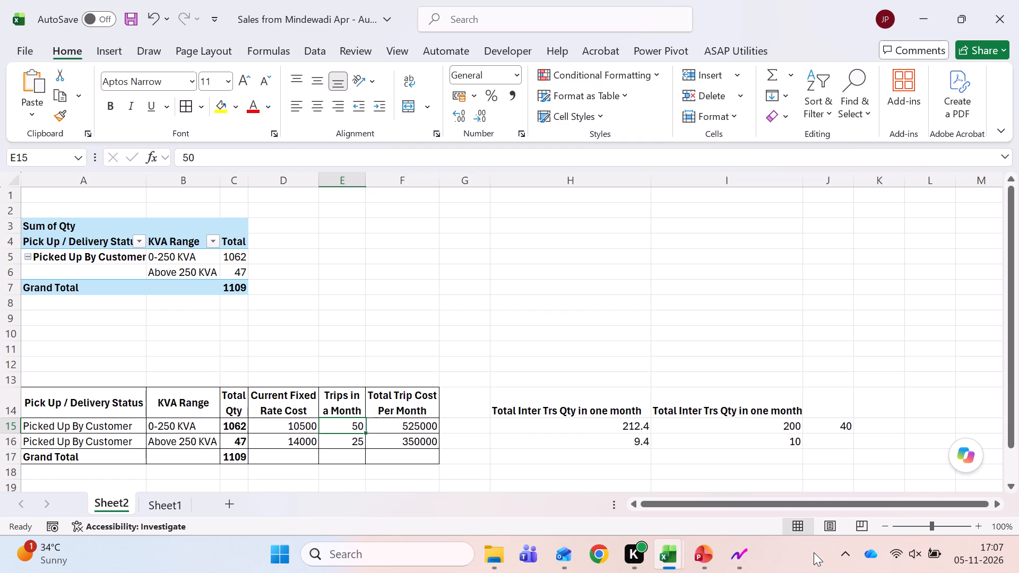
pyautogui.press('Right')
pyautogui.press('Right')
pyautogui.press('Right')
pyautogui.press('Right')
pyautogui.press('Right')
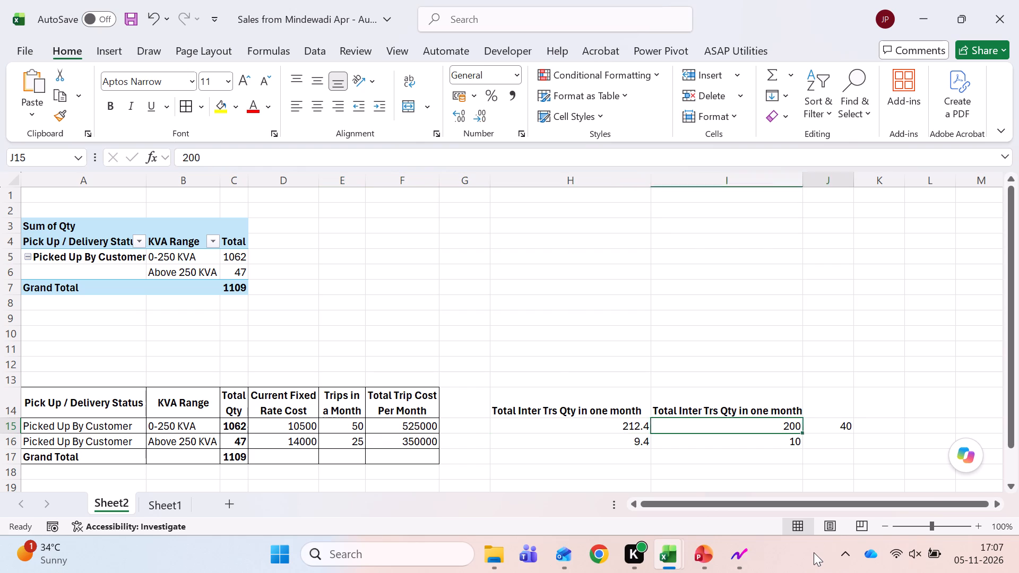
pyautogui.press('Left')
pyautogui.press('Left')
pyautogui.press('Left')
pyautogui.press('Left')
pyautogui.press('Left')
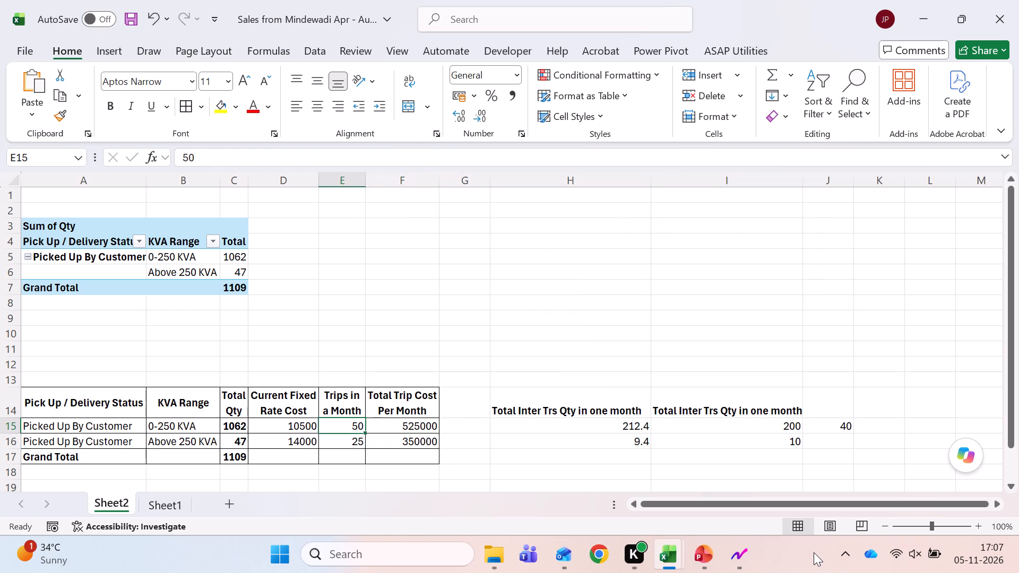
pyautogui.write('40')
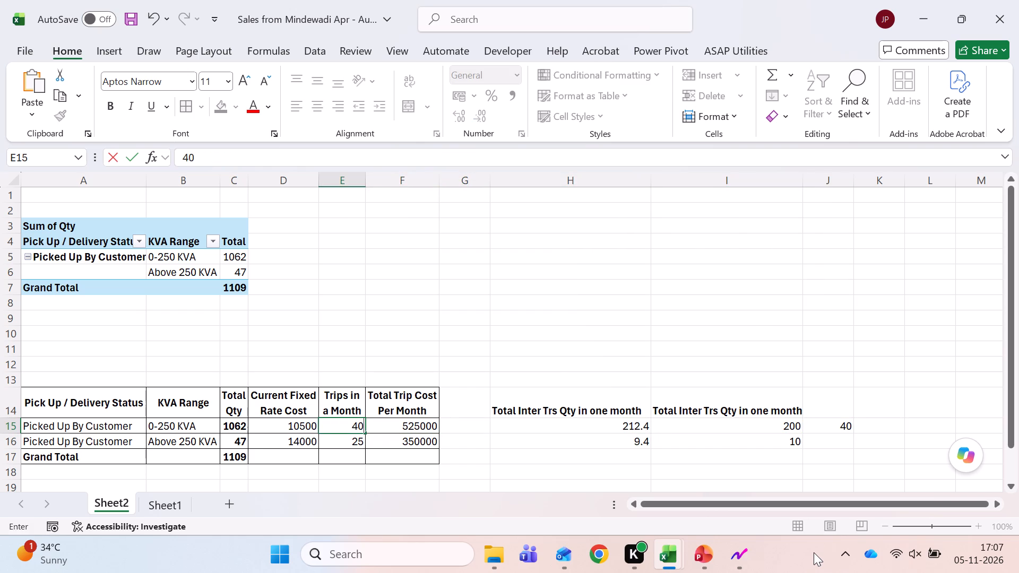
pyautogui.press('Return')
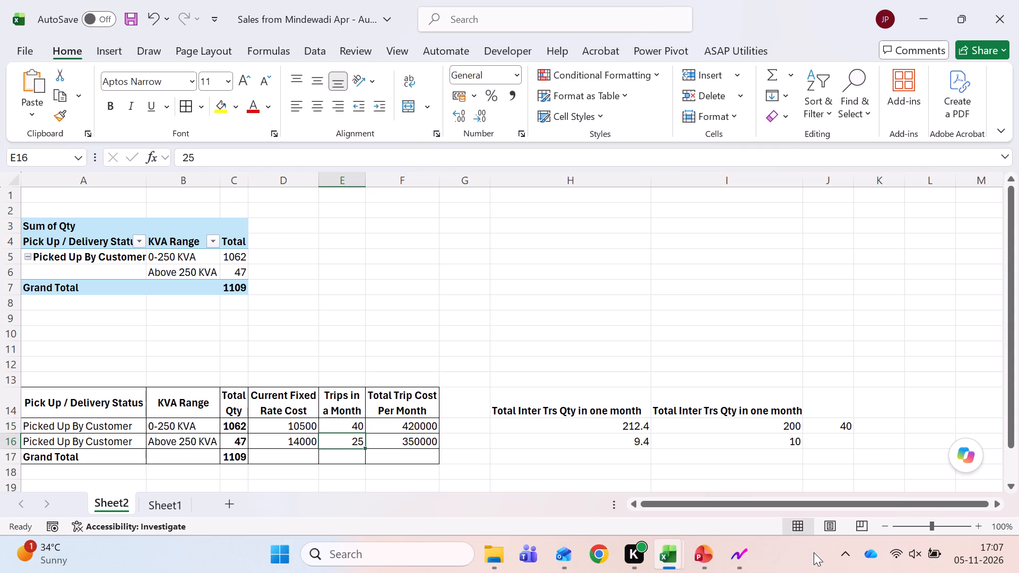
# Examine the monthly Inter Trs quantities and the formulas in H15 and J15 behind the trip estimate.
pyautogui.press('Right')
pyautogui.press('Right')
pyautogui.press('Right')
pyautogui.press('Right')
pyautogui.press('Right')
pyautogui.press('Right')
pyautogui.press('Up')
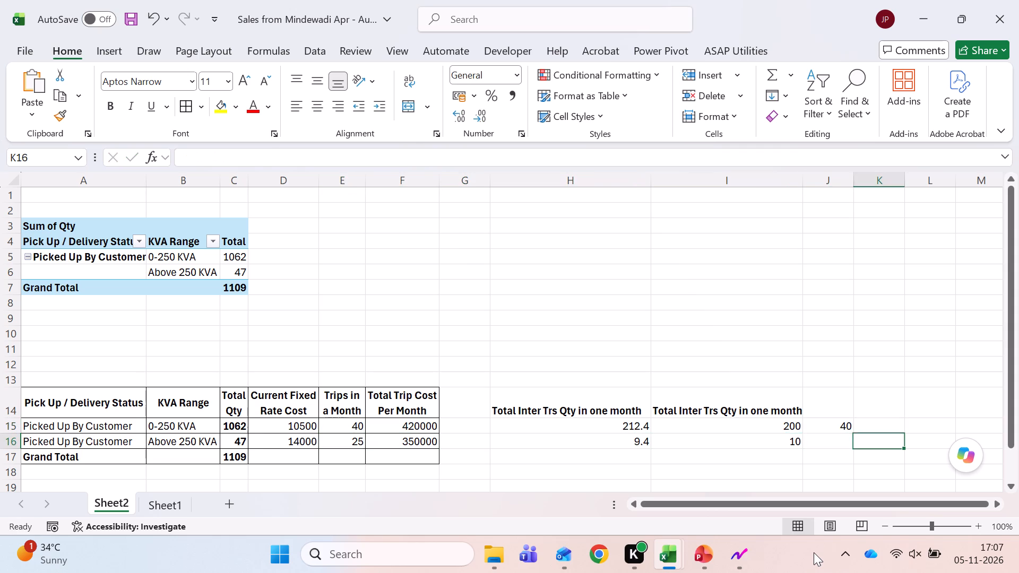
pyautogui.press('Left')
pyautogui.press('Down')
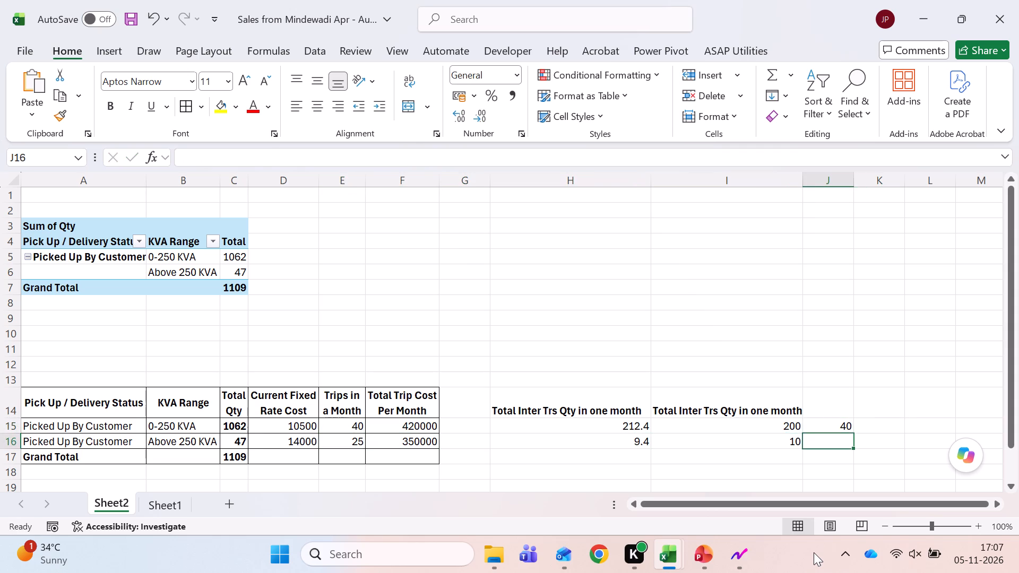
pyautogui.press('Left')
pyautogui.press('Up')
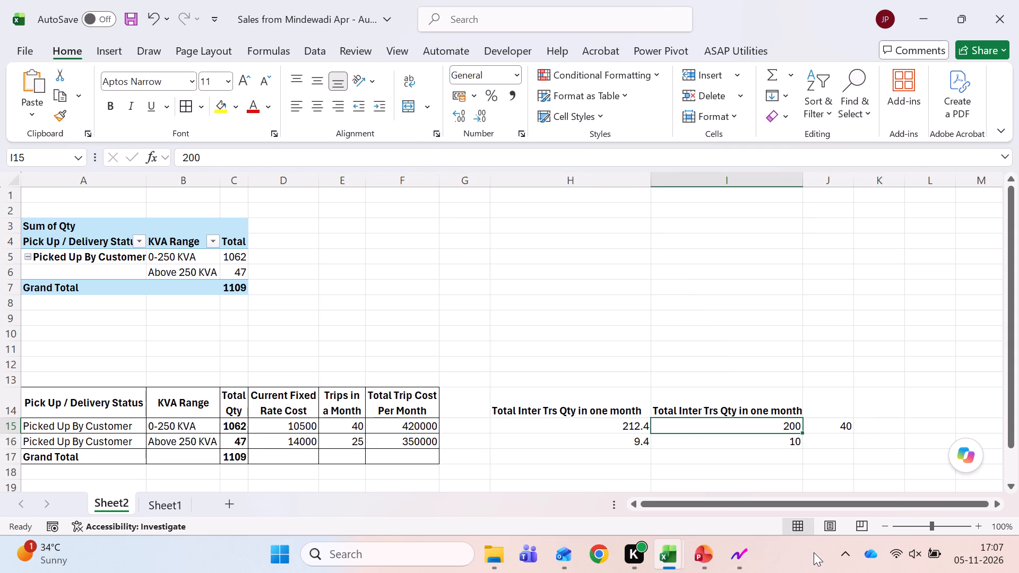
pyautogui.press('Down')
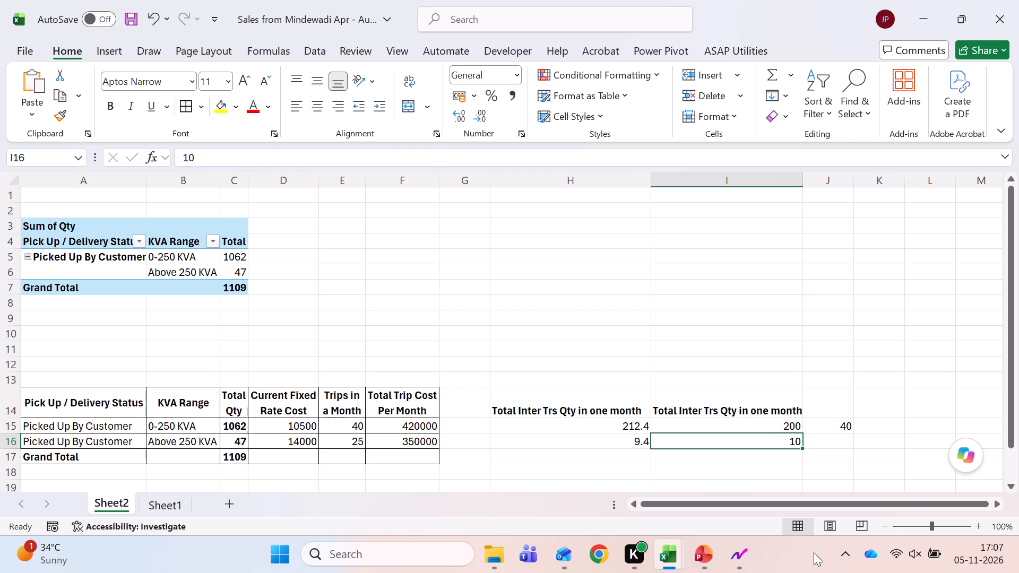
pyautogui.press('Up')
pyautogui.press('Right')
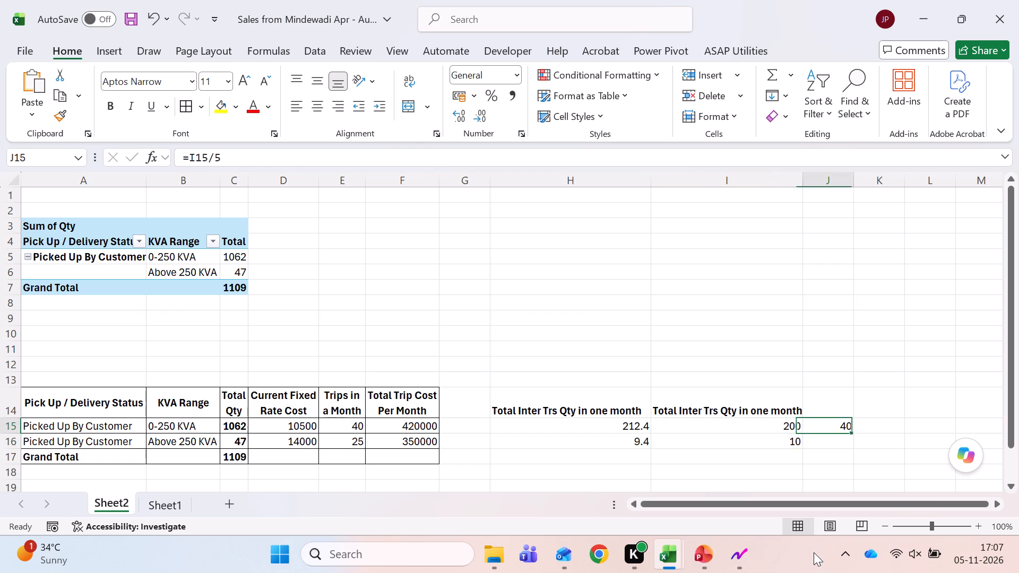
pyautogui.press('F2')
pyautogui.press('2')
pyautogui.press('Escape')
pyautogui.press('Left')
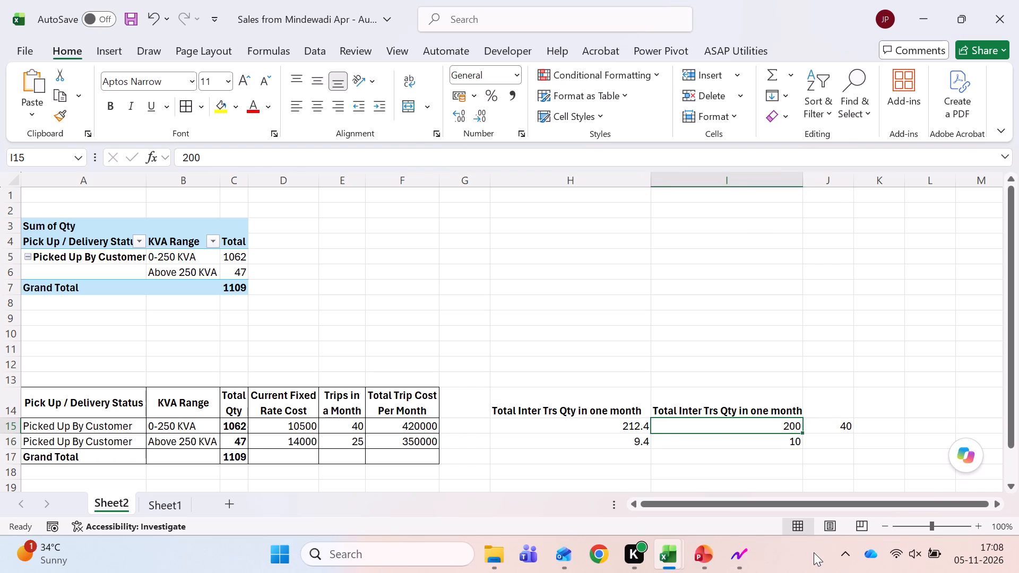
pyautogui.hotkey('ctrl', 'x')
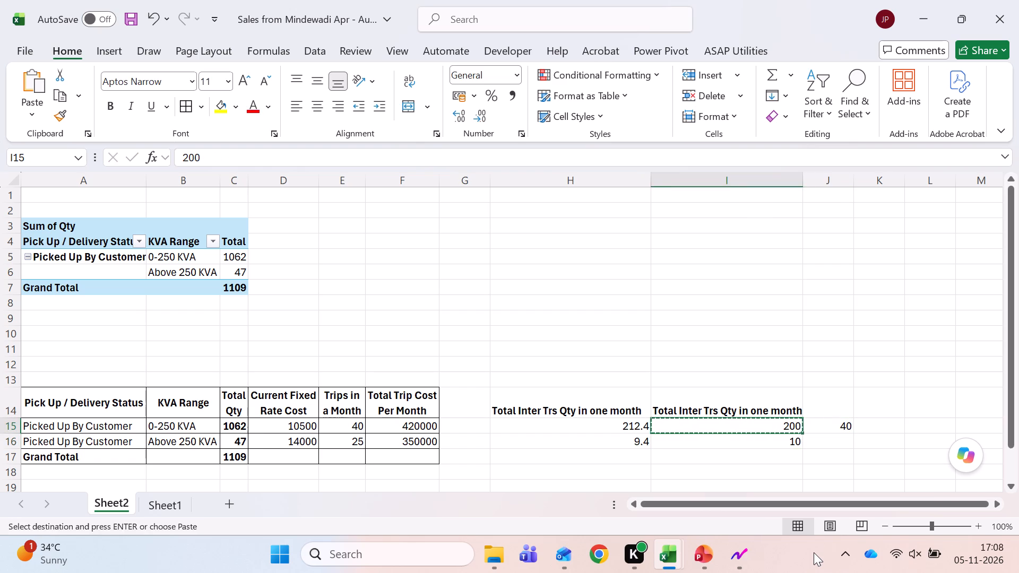
pyautogui.press('Escape')
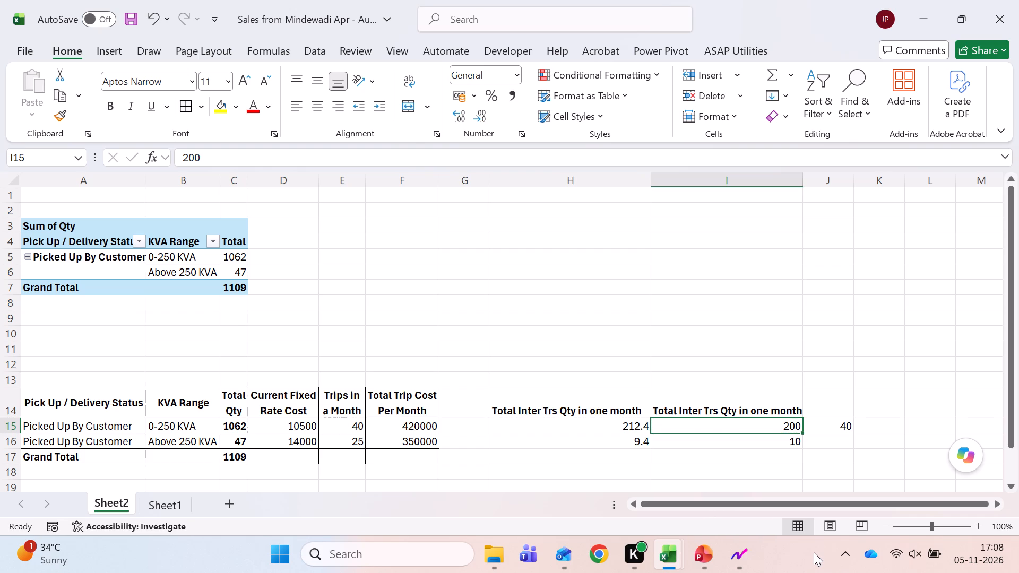
pyautogui.press('Right')
pyautogui.press('Left')
pyautogui.press('Left')
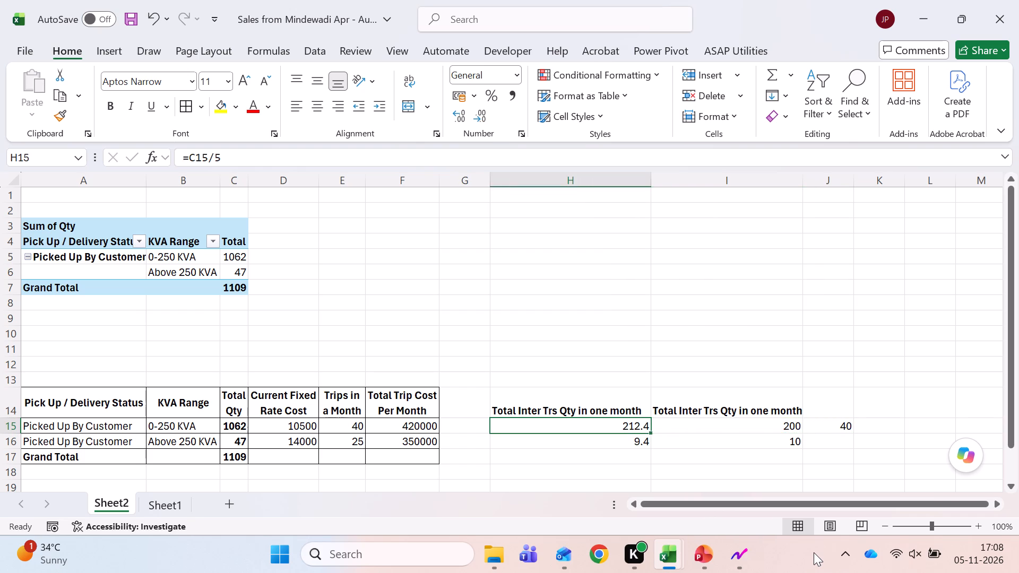
pyautogui.press('F2')
pyautogui.press('Escape')
pyautogui.press('Right')
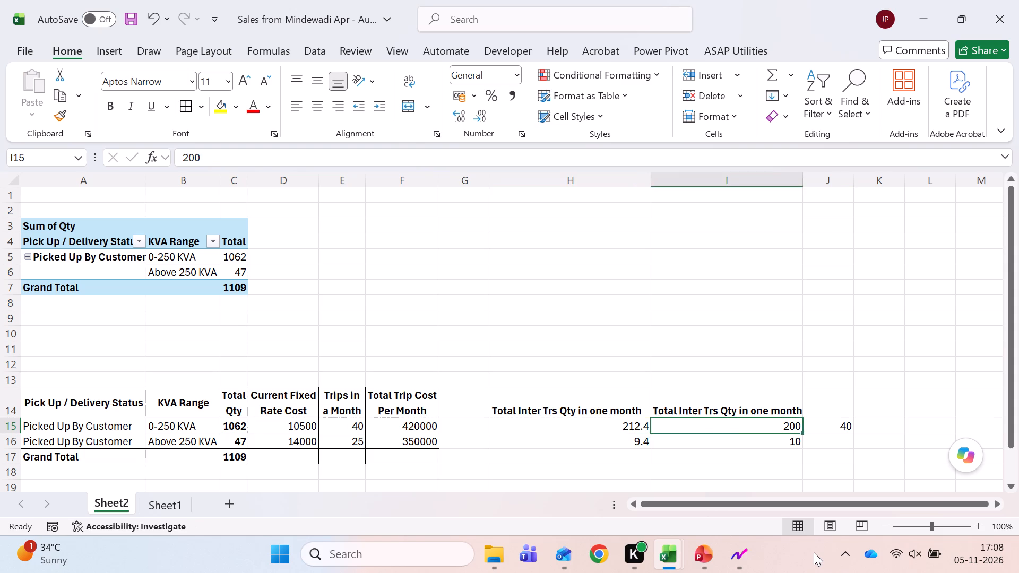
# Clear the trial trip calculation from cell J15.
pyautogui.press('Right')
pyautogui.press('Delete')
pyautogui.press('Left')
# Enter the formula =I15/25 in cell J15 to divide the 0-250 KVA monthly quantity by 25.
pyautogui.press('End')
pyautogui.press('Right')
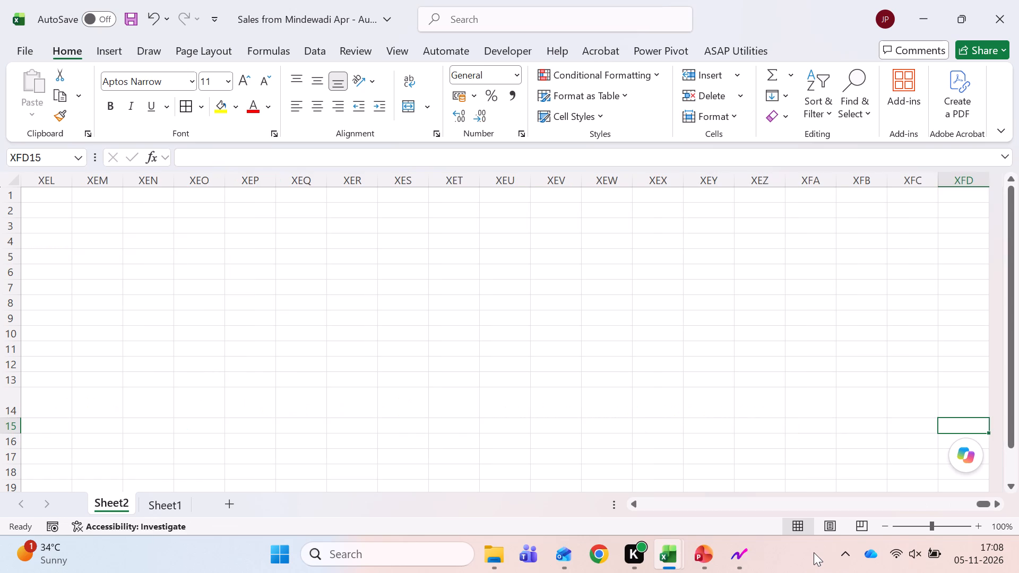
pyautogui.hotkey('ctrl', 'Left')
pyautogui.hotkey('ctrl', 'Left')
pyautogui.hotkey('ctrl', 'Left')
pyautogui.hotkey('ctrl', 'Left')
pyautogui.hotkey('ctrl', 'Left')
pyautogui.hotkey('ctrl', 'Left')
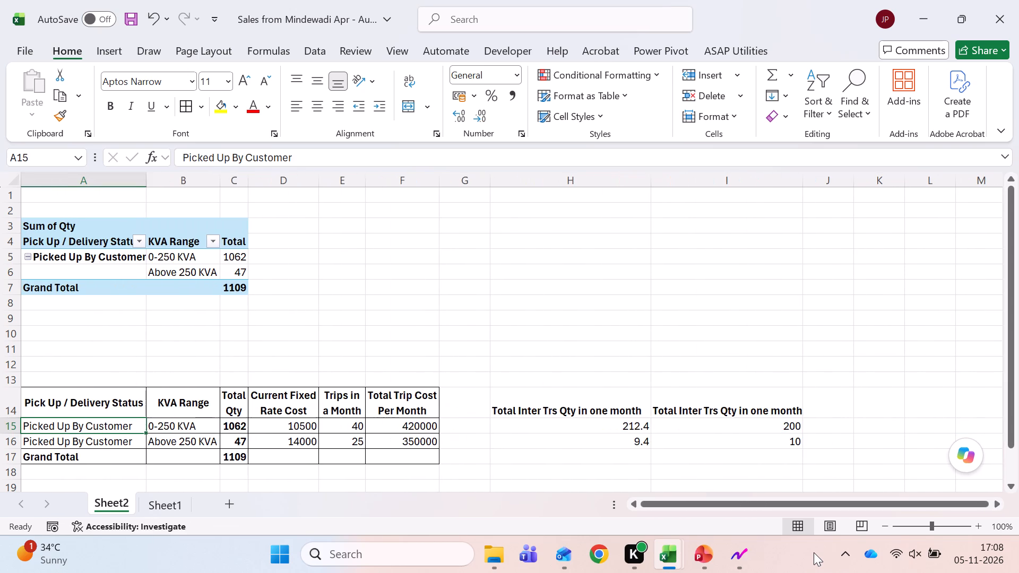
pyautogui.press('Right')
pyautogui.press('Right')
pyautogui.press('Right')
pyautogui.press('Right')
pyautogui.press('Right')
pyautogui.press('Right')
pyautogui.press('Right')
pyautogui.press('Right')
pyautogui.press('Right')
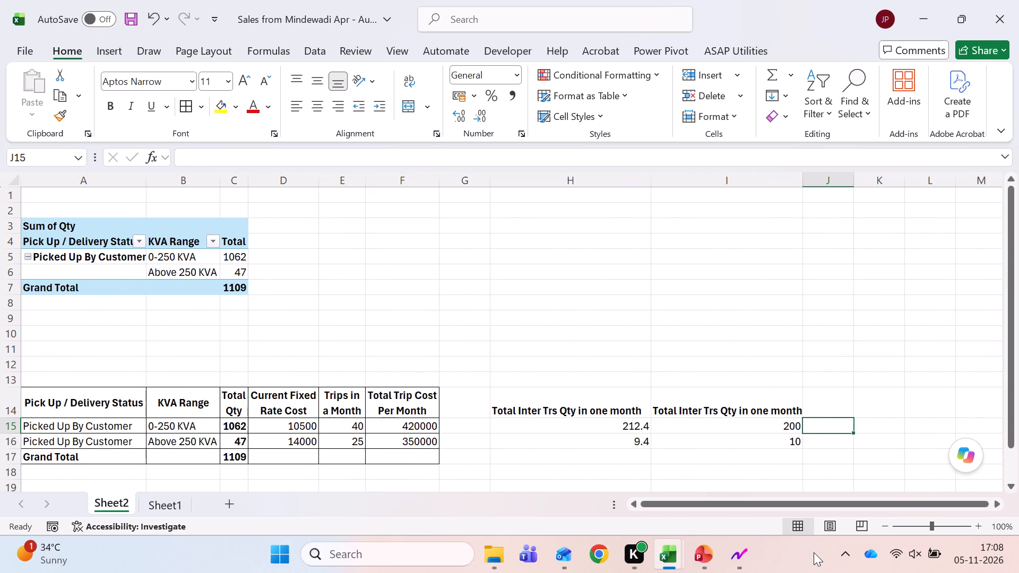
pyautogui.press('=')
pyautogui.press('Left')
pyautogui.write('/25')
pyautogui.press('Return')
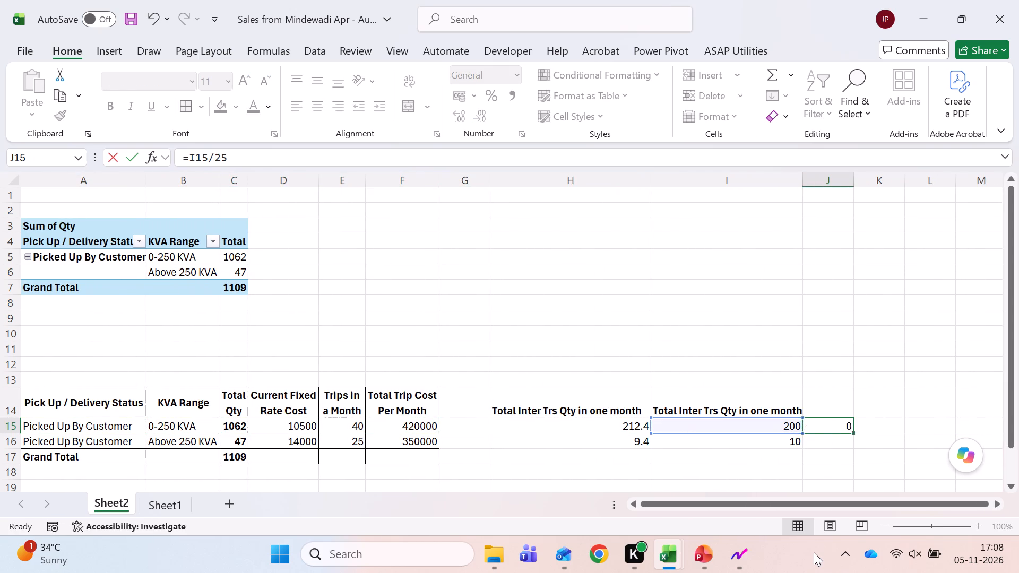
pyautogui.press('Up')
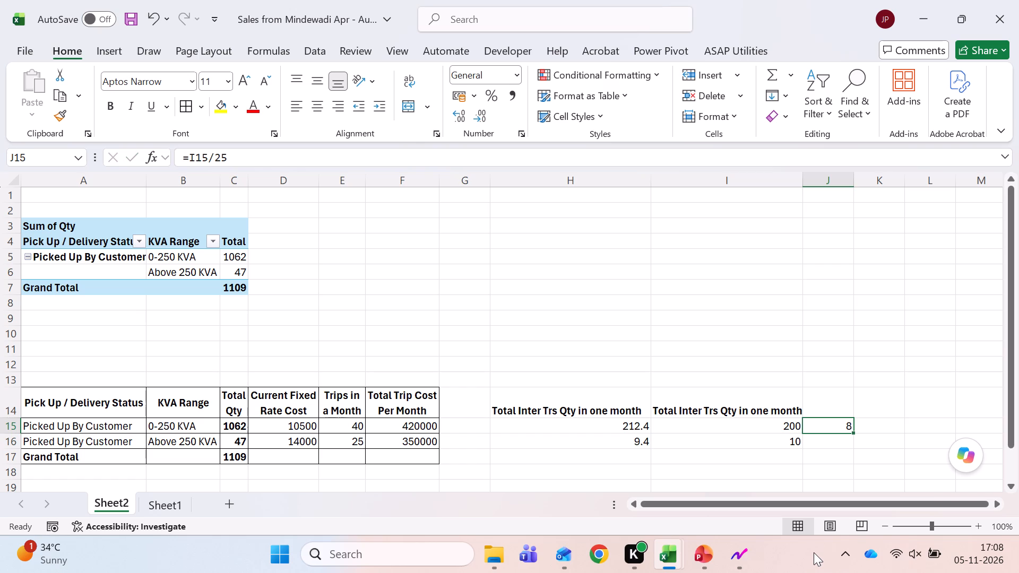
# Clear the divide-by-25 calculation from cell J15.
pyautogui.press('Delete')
# Clear the Trips in a Month values for both the 0-250 KVA and Above 250 KVA rows.
pyautogui.press('Left')
pyautogui.press('Left')
pyautogui.press('Left')
pyautogui.press('Left')
pyautogui.press('Left')
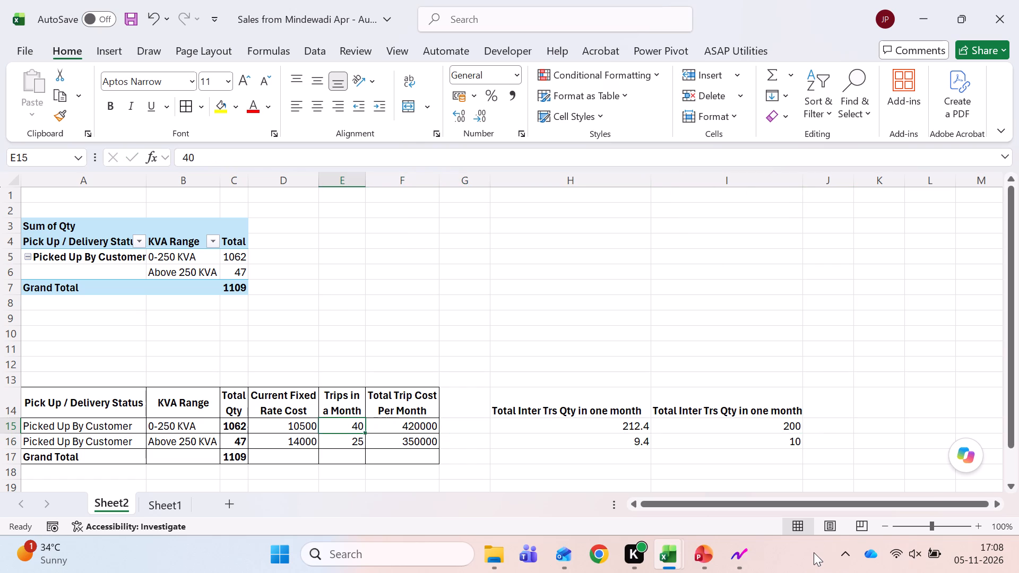
pyautogui.hotkey('shift', 'Down')
pyautogui.press('Delete')
pyautogui.press('Right')
pyautogui.press('Left')
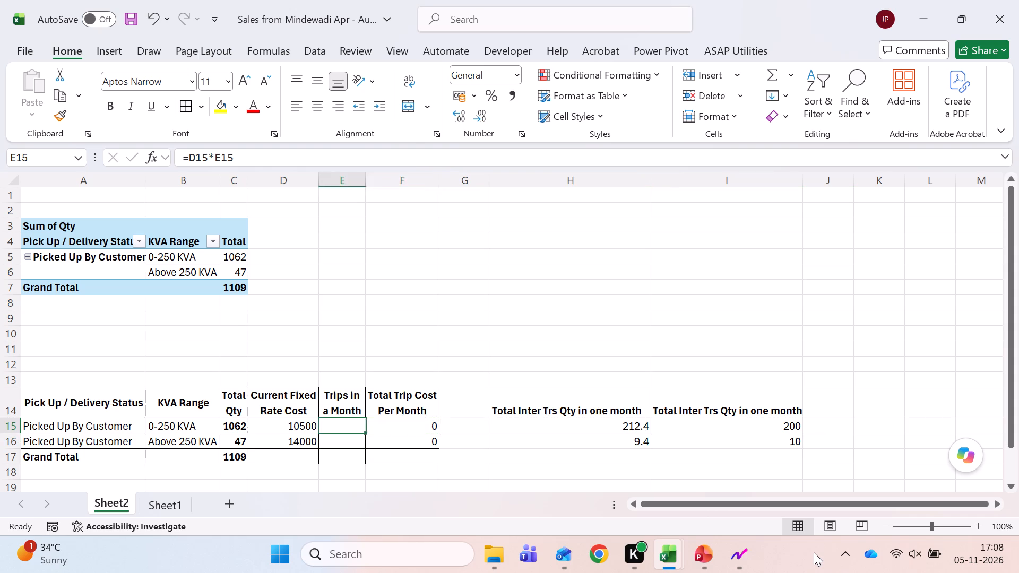
# Check the Total Trip Cost Per Month formula in the 0-250 KVA row without changing it.
pyautogui.press('Right')
pyautogui.press('F2')
pyautogui.press('`')
pyautogui.press('Escape')
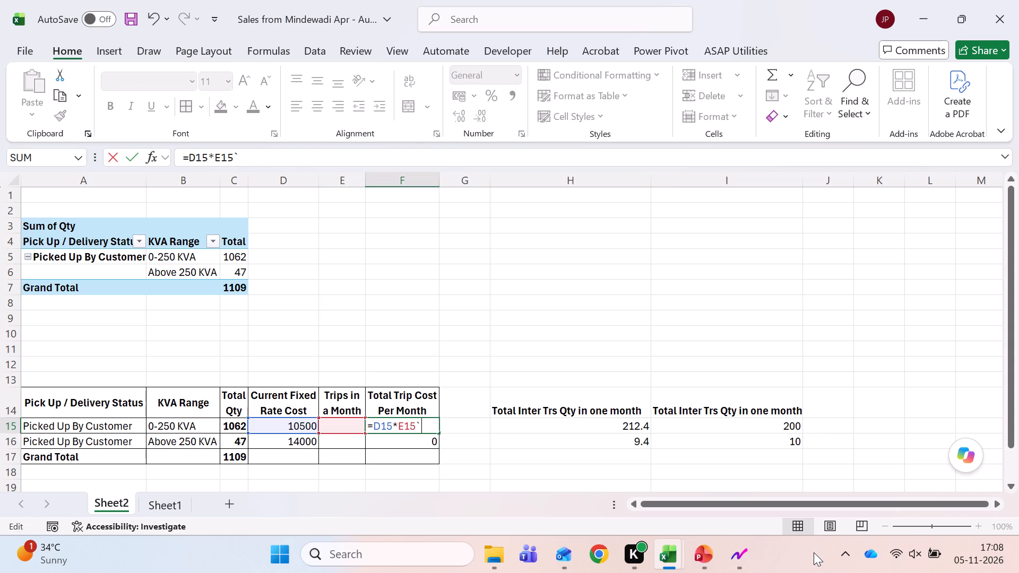
pyautogui.press('Left')
pyautogui.press('Left')
pyautogui.press('Left')
pyautogui.press('Left')
pyautogui.press('Left')
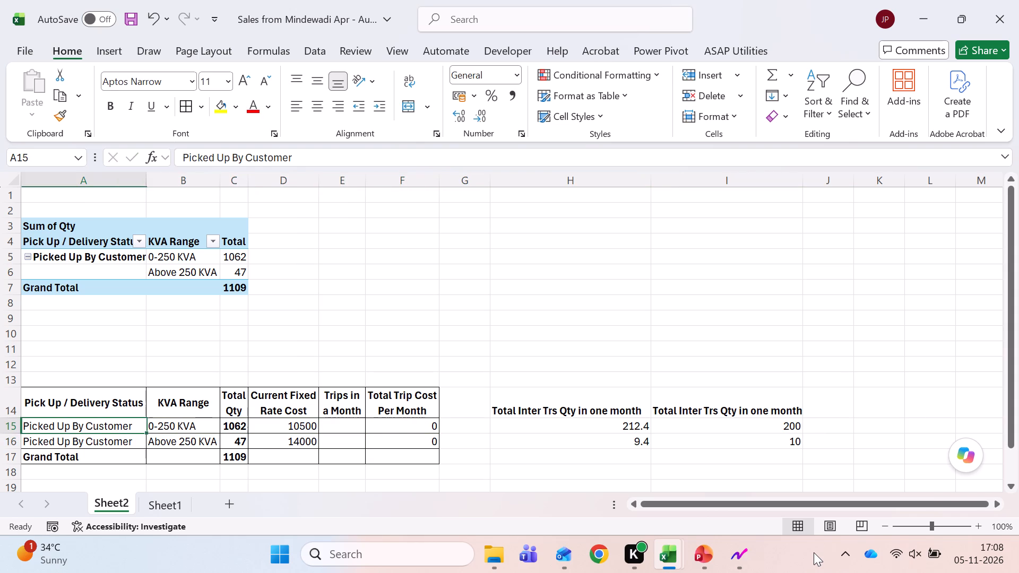
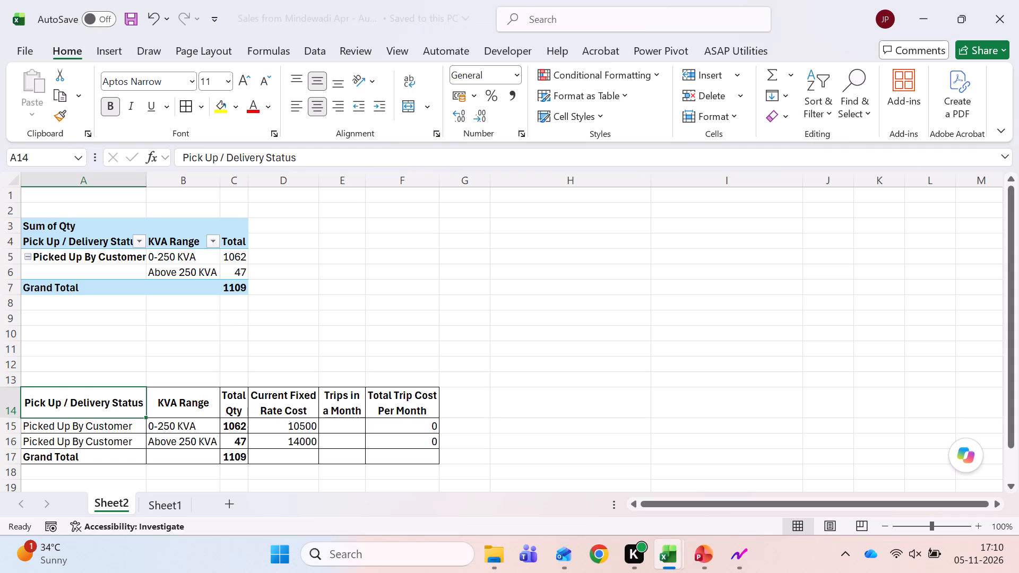
# Save the Mindewadi sales workbook with the cleared Trips in a Month values.
pyautogui.hotkey('ctrl', 's')
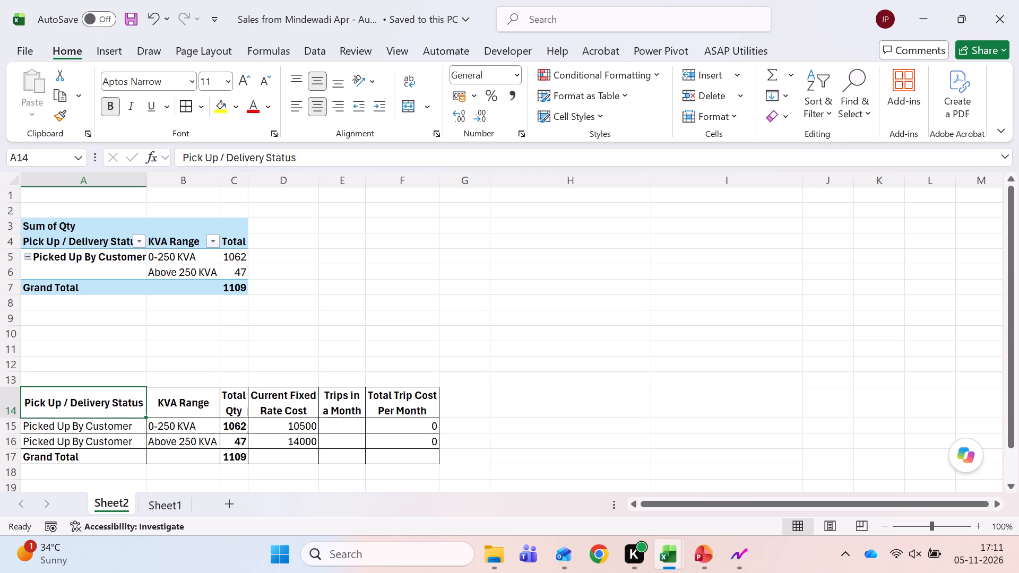
pyautogui.hotkey('ctrl', 's')
# Switch to File Explorer and bring up its open folder windows, Downloads and Vehicle Outward Register Report.
pyautogui.click(493, 549)
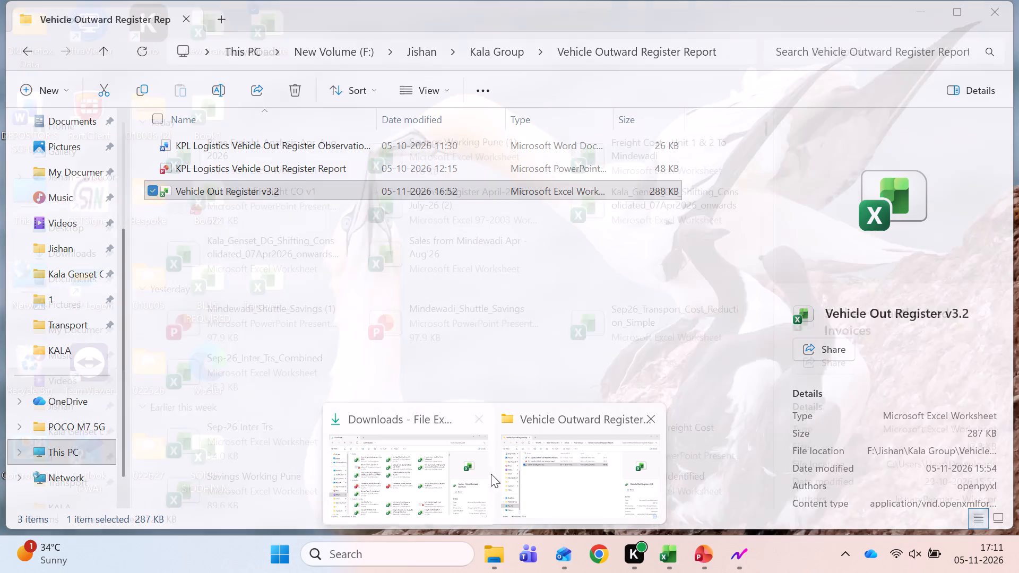
# Switch to the File Explorer window showing the Vehicle Outward Register Report folder.
pyautogui.click(574, 459)
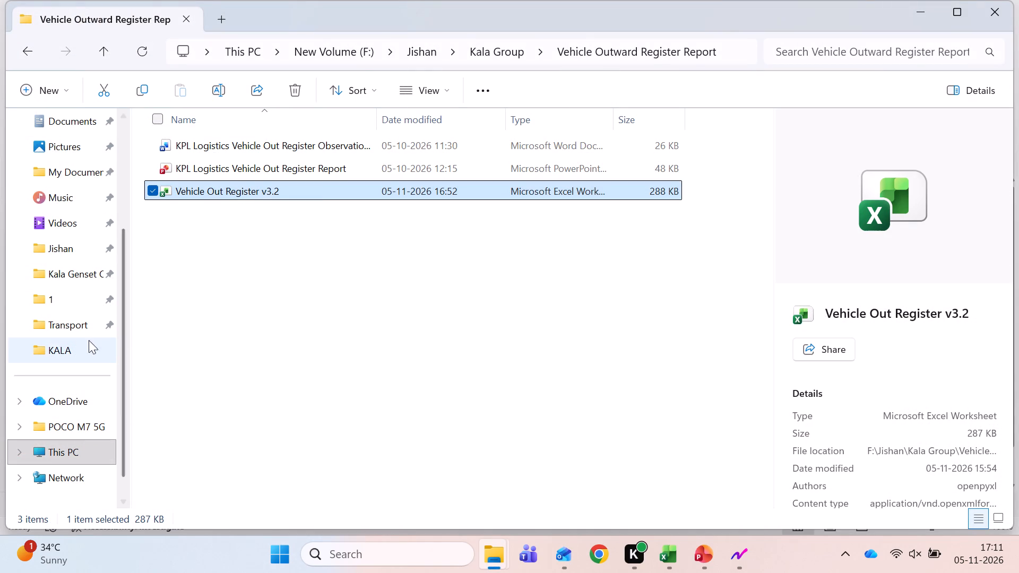
# Open the New subfolder inside the Transport folder to view its files.
pyautogui.click(71, 318)
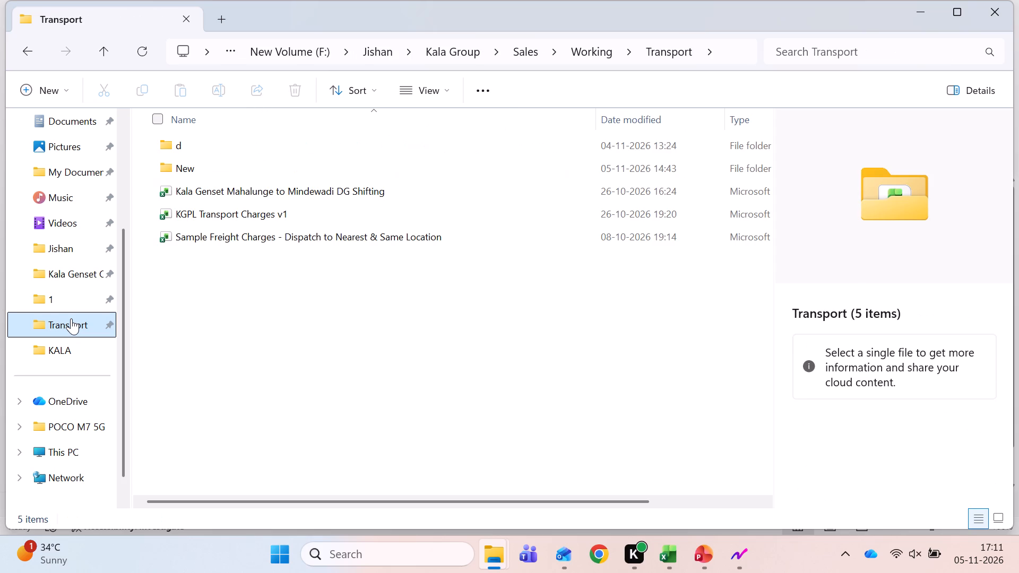
pyautogui.click(323, 383)
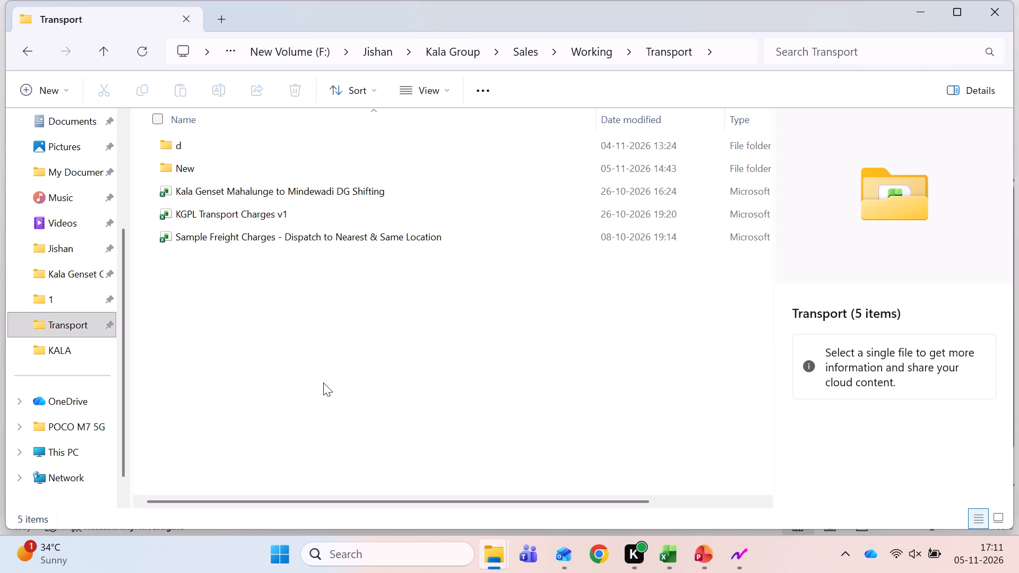
pyautogui.click(312, 372)
pyautogui.doubleClick(184, 169)
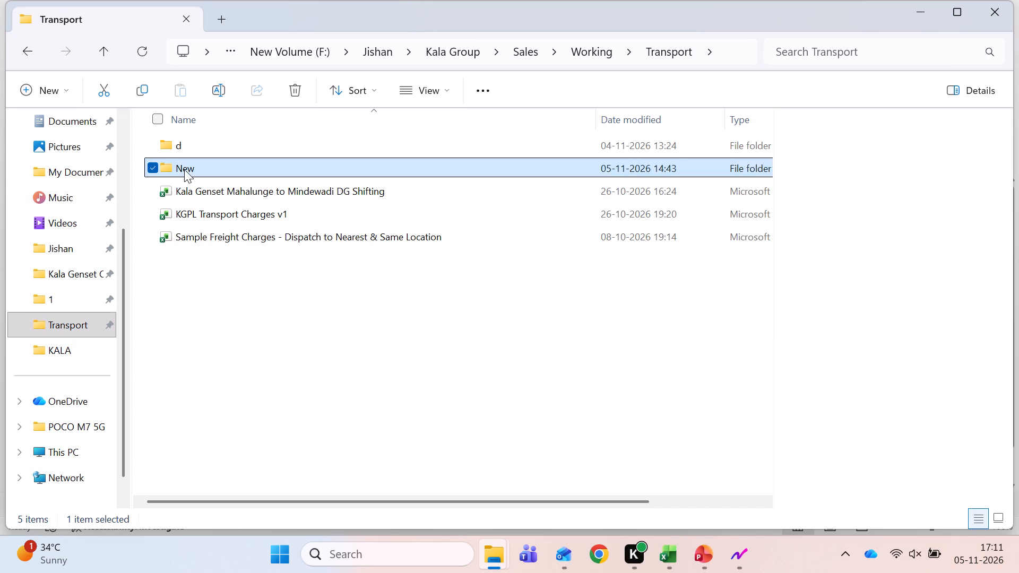
# Copy the workbook "Sales from Mindewadi Apr - Aug'26" from the Downloads folder.
pyautogui.scroll(2, 76, 169)
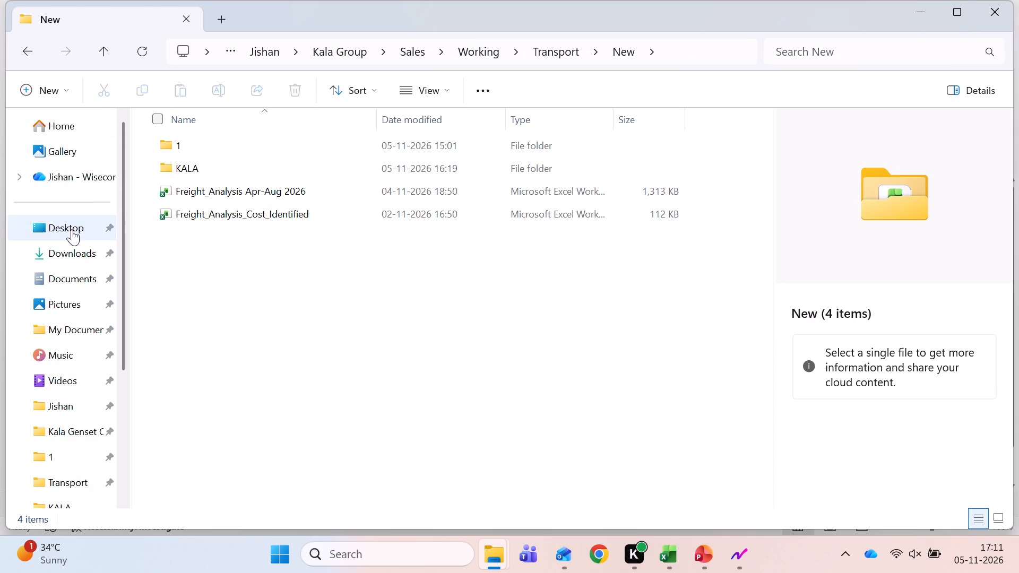
pyautogui.click(70, 248)
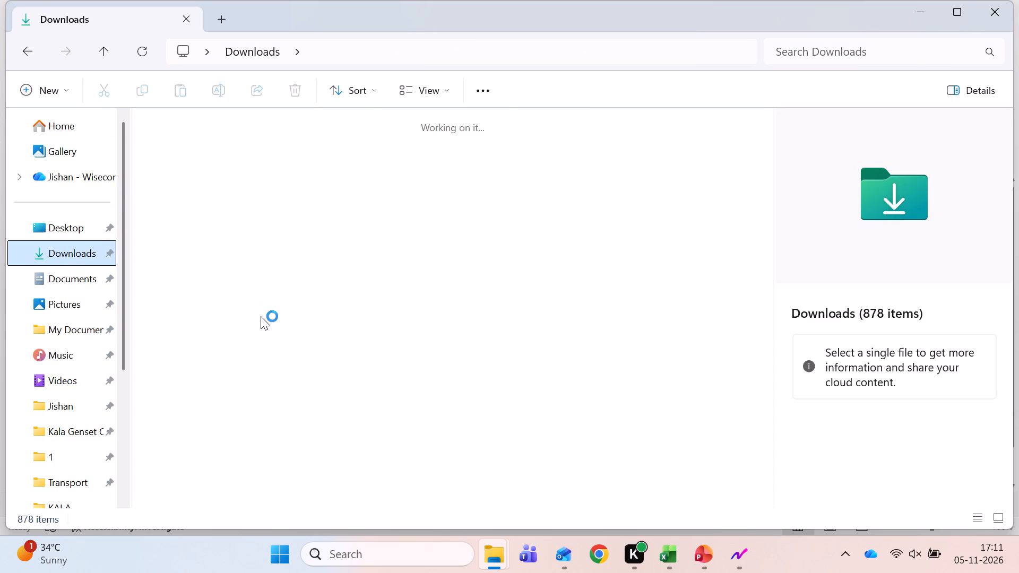
pyautogui.click(259, 145)
pyautogui.hotkey('ctrl', 'c')
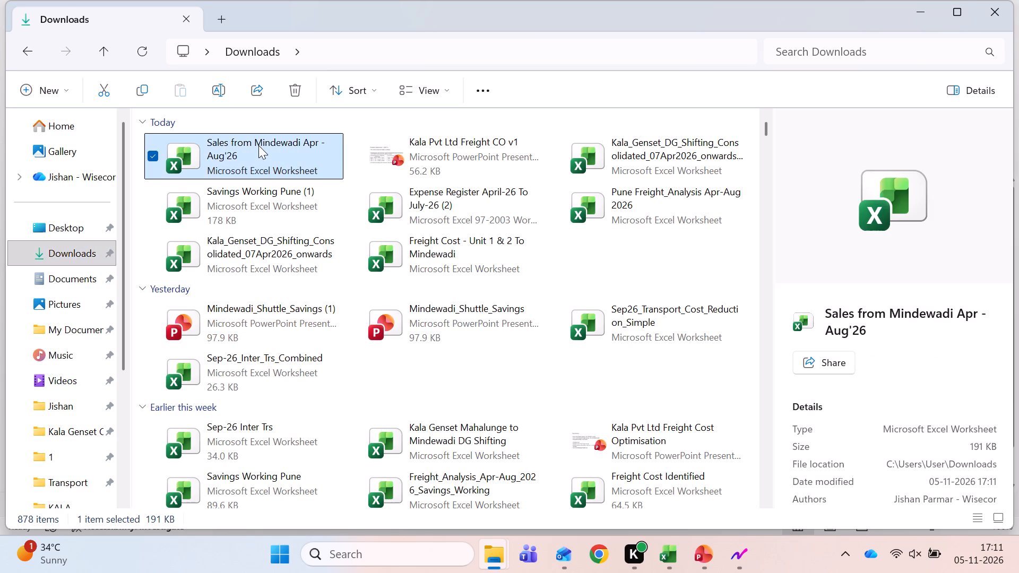
pyautogui.hotkey('ctrl', 'c')
pyautogui.hotkey('ctrl', 'c')
pyautogui.hotkey('ctrl', 'c')
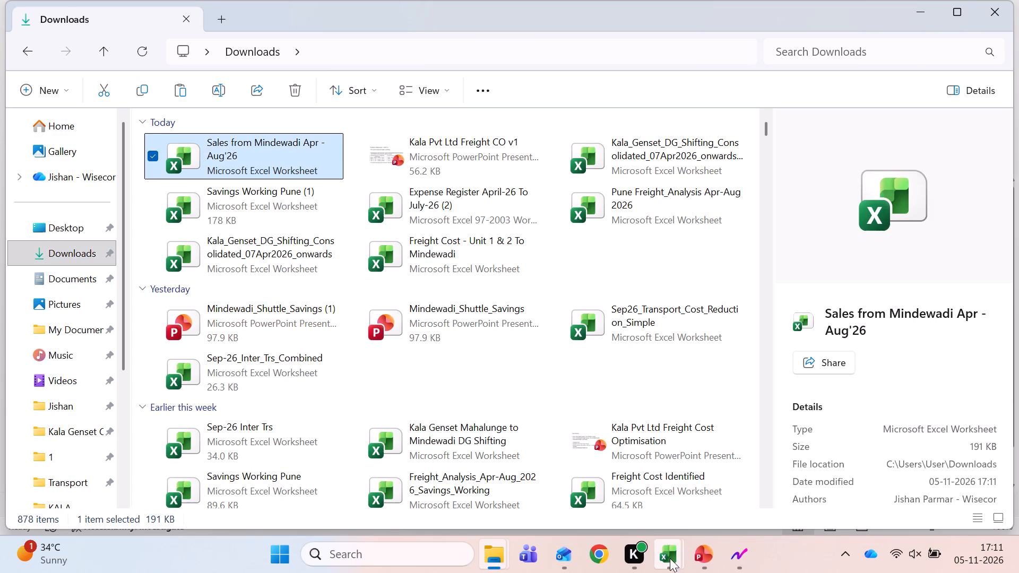
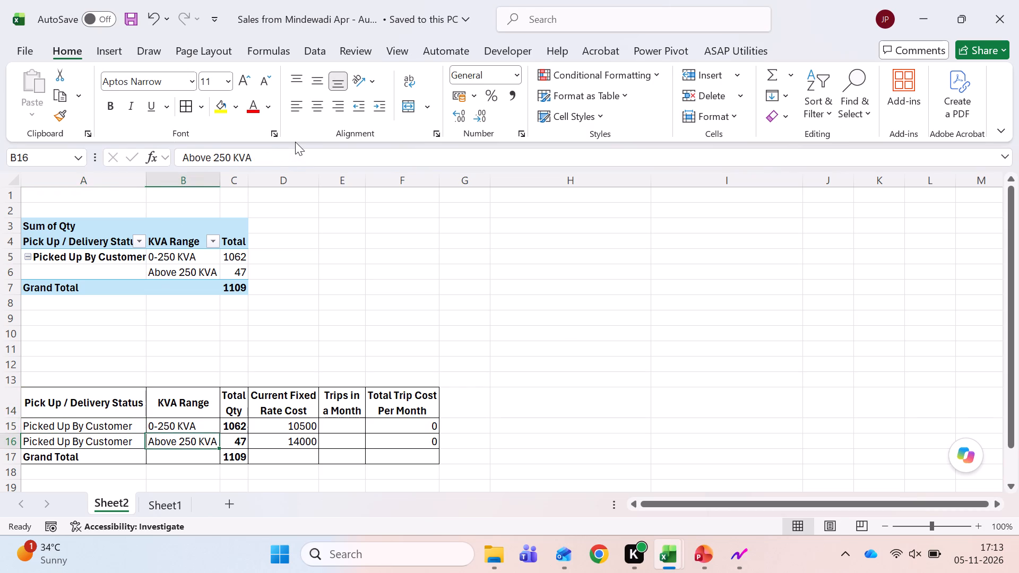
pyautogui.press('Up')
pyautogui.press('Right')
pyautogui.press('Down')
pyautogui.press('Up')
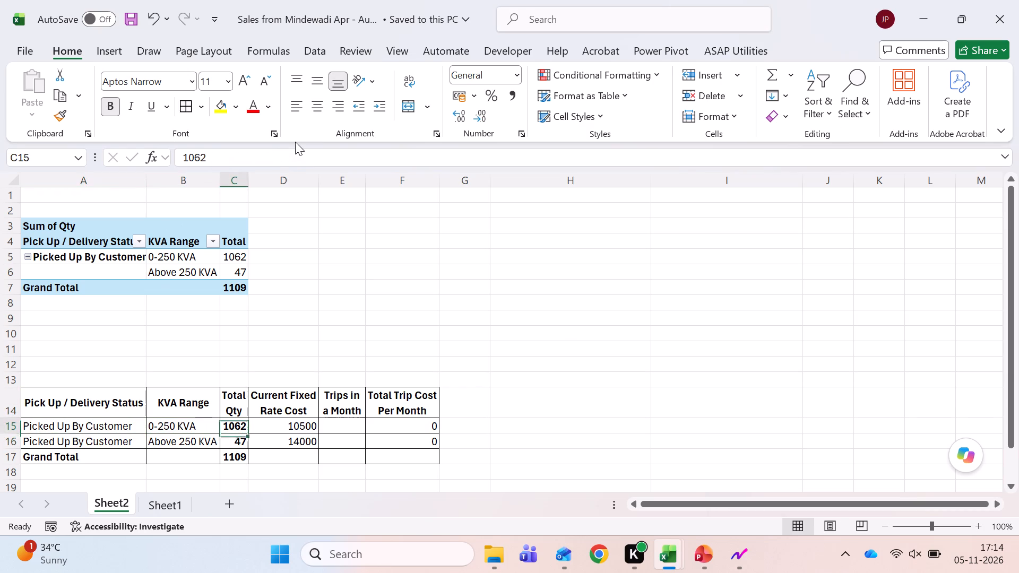
# Review the quantity, fixed rate, monthly trips and trip cost cells for both KVA ranges in the pick-up summary table.
pyautogui.press('Down')
pyautogui.press('Left')
pyautogui.press('Up')
pyautogui.press('Right')
pyautogui.press('Down')
pyautogui.press('Left')
pyautogui.press('Left')
pyautogui.press('Right')
pyautogui.press('Right')
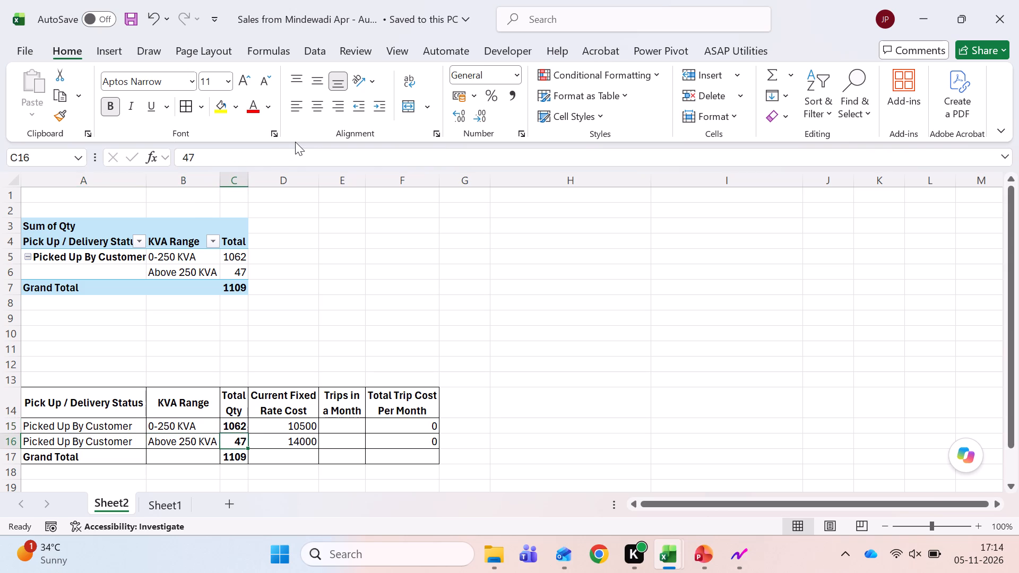
pyautogui.press('Right')
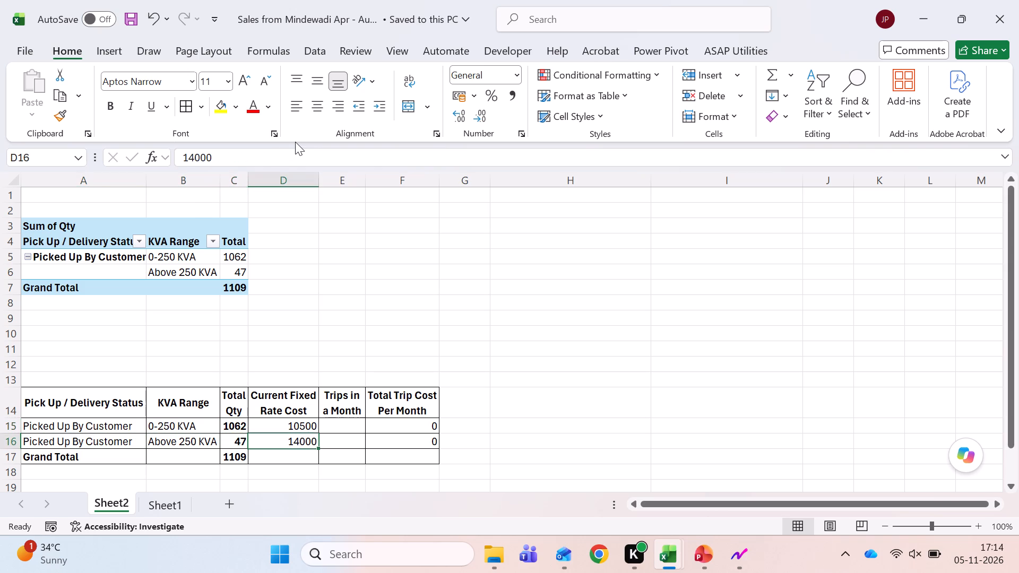
pyautogui.press('Up')
pyautogui.press('Up')
pyautogui.press('Down')
pyautogui.press('Down')
pyautogui.press('Up')
pyautogui.press('Up')
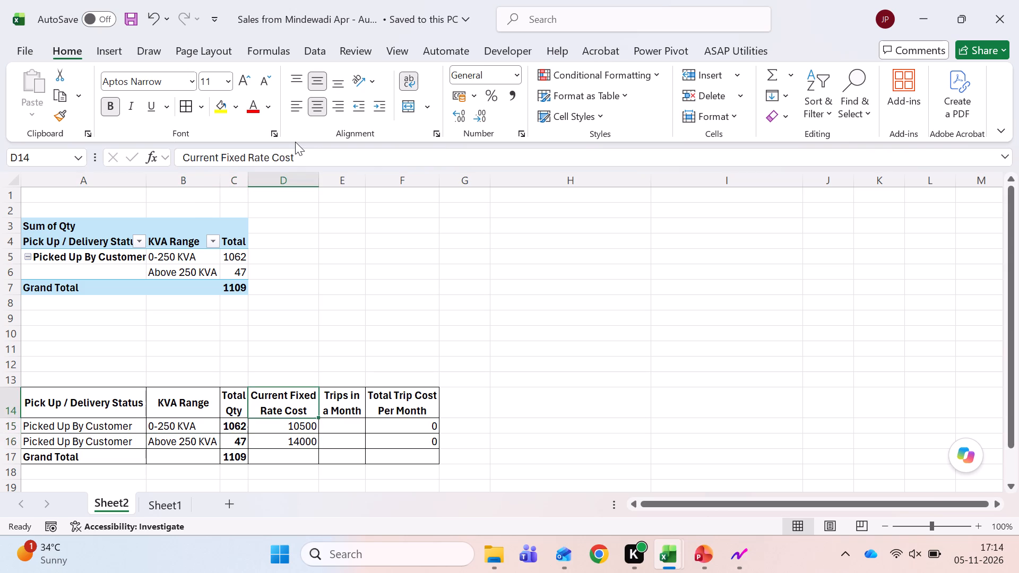
pyautogui.press('Left')
pyautogui.press('Left')
pyautogui.press('Left')
pyautogui.press('Down')
pyautogui.press('Down')
pyautogui.press('Up')
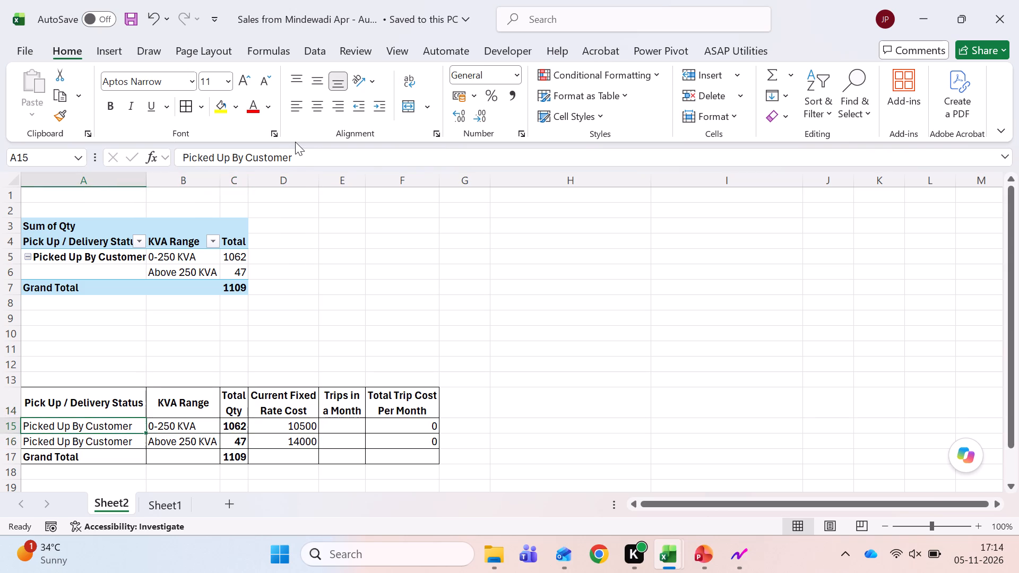
pyautogui.press('Right')
pyautogui.press('Right')
pyautogui.press('Right')
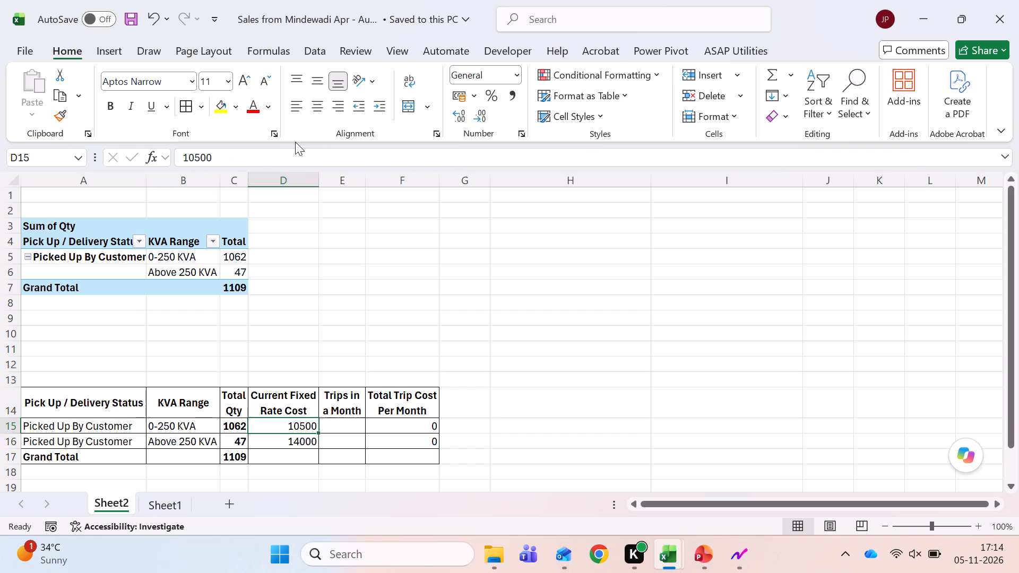
pyautogui.press('Left')
pyautogui.press('Down')
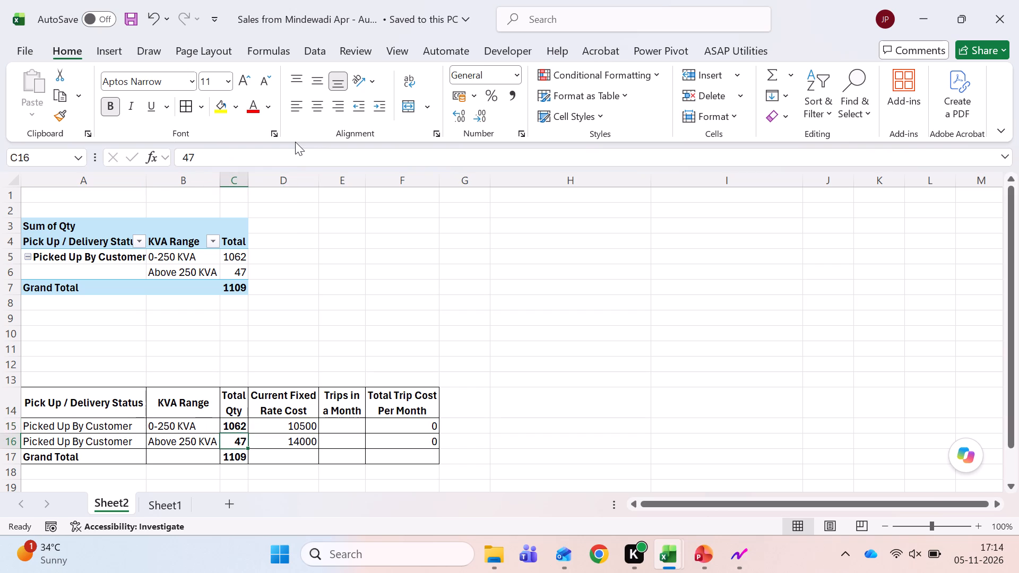
pyautogui.press('Right')
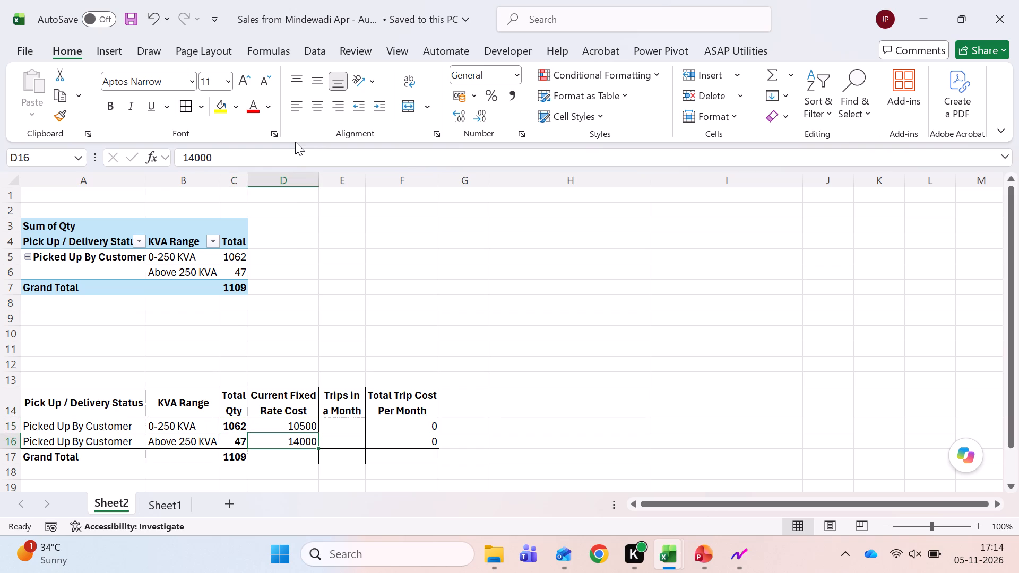
pyautogui.press('Up')
pyautogui.press('Up')
pyautogui.press('Down')
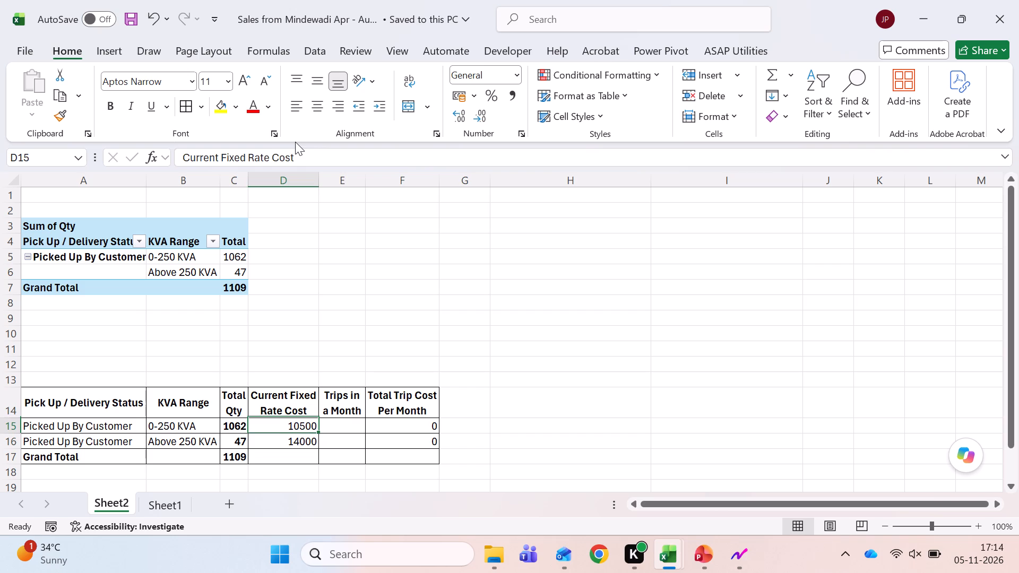
pyautogui.press('Right')
pyautogui.press('Right')
pyautogui.press('Right')
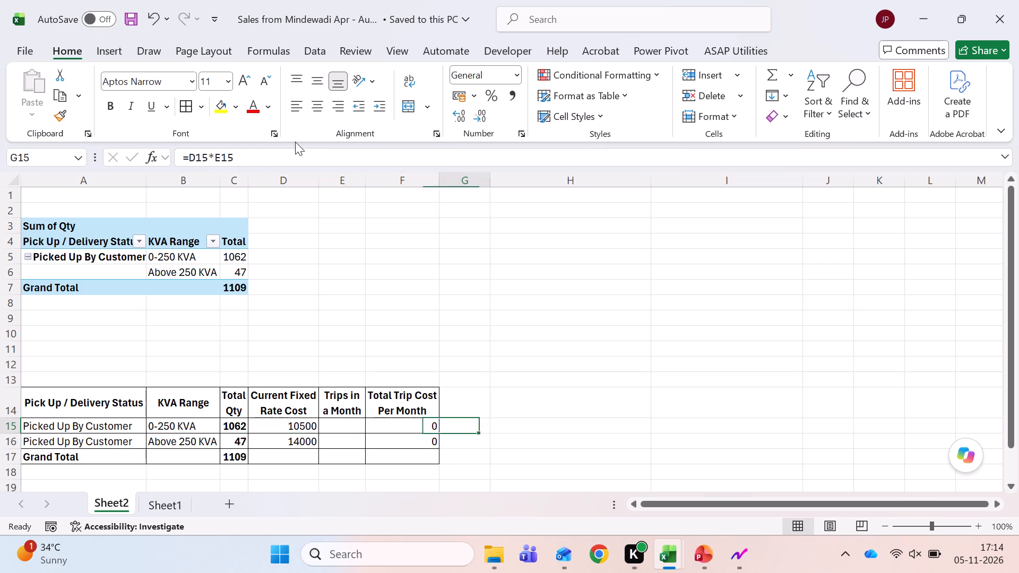
pyautogui.press('Right')
pyautogui.press('Left')
pyautogui.press('Left')
pyautogui.press('Left')
pyautogui.press('Left')
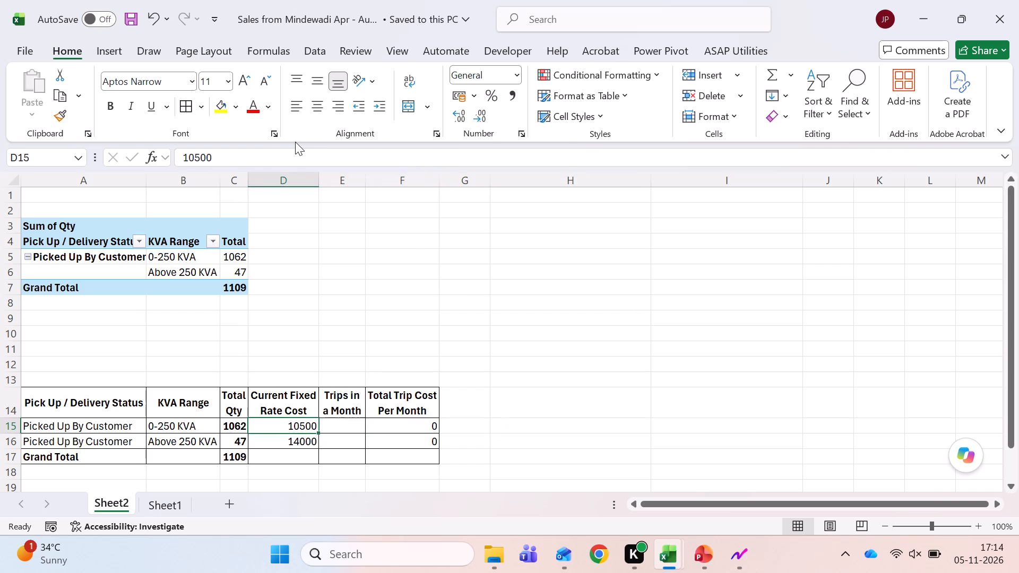
pyautogui.press('Right')
pyautogui.press('Right')
pyautogui.press('Right')
pyautogui.press('Left')
pyautogui.press('Right')
pyautogui.press('Left')
pyautogui.press('Left')
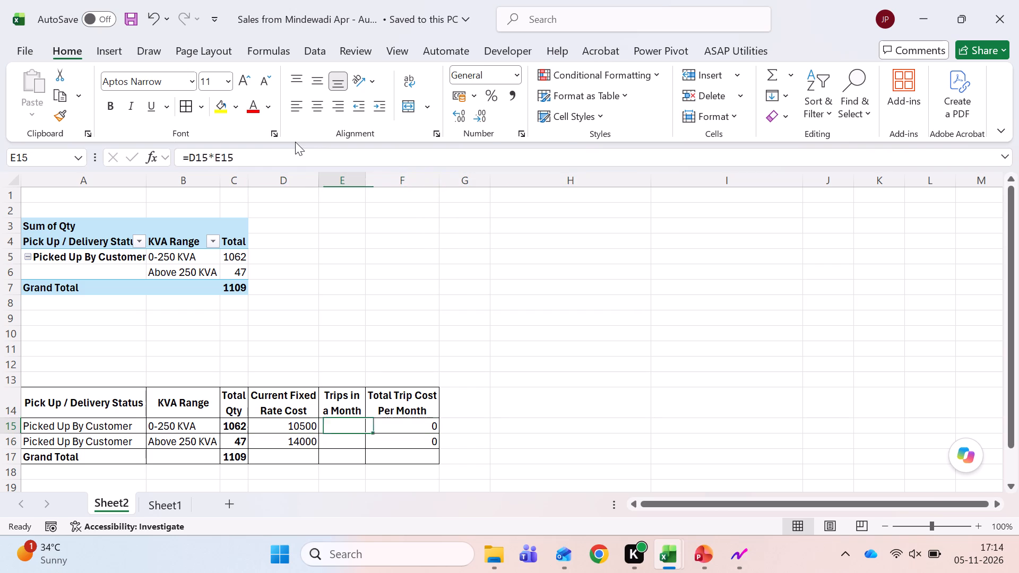
# Add the heading "Per Unit Cost" in cell H14, beside the pick-up summary table, and move to the cell below it.
pyautogui.press('Up')
pyautogui.hotkey('shift', 'Right')
pyautogui.press('Down')
pyautogui.press('Up')
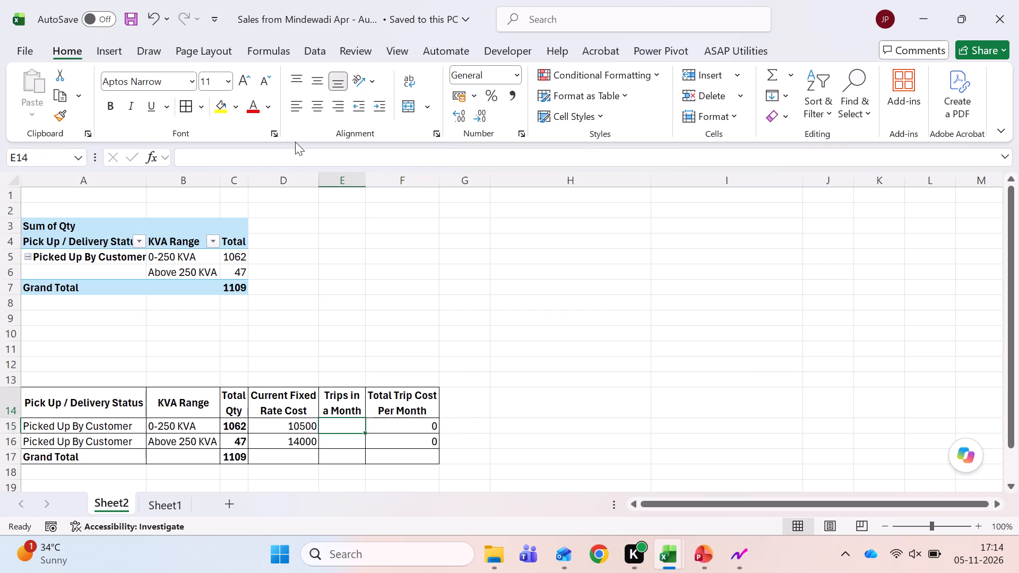
pyautogui.press('Right')
pyautogui.press('Right')
pyautogui.press('Right')
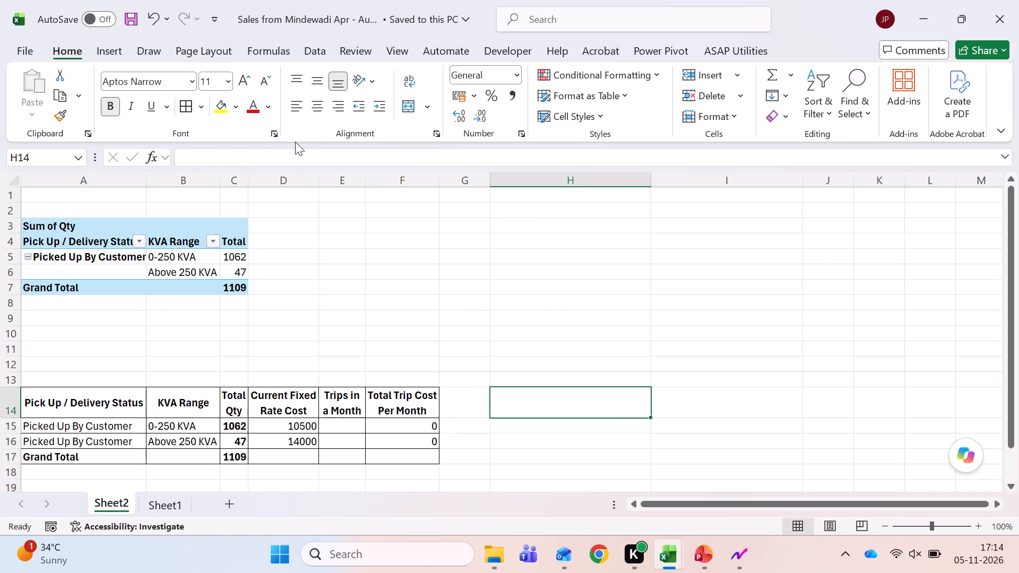
pyautogui.write('Per Unit Cost')
pyautogui.press('Return')
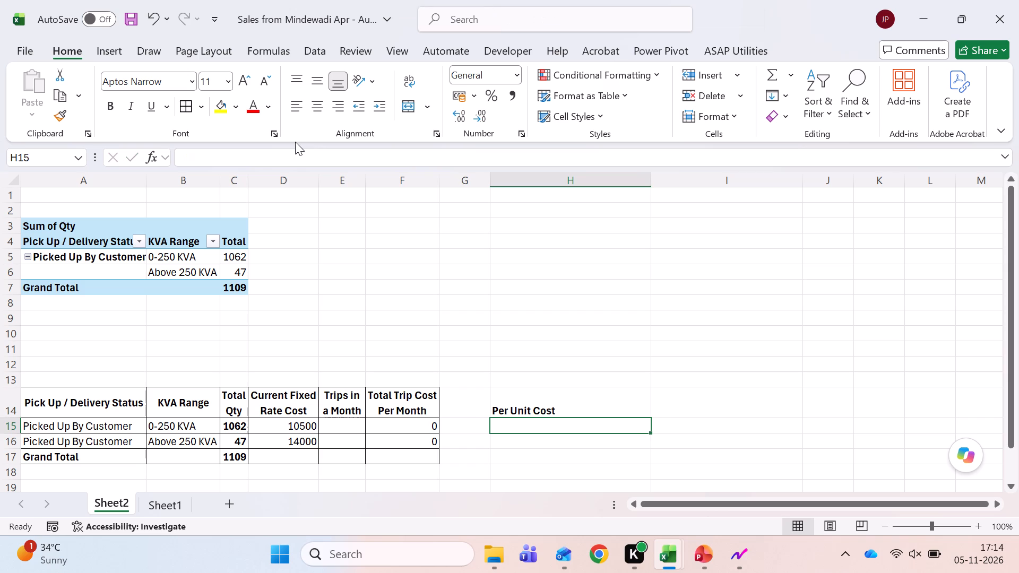
pyautogui.press('Up')
pyautogui.press('Right')
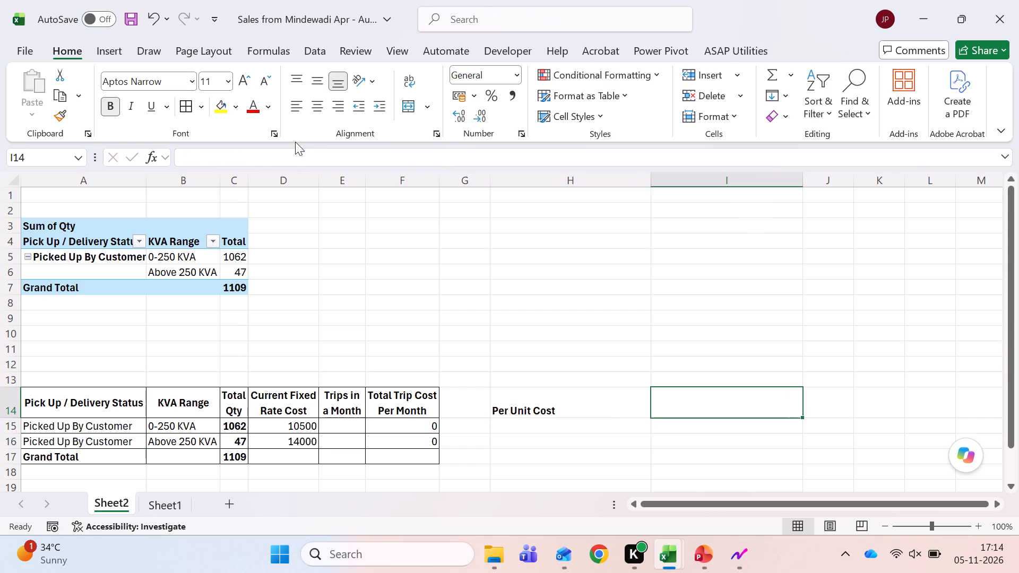
pyautogui.press('Down')
pyautogui.press('Left')
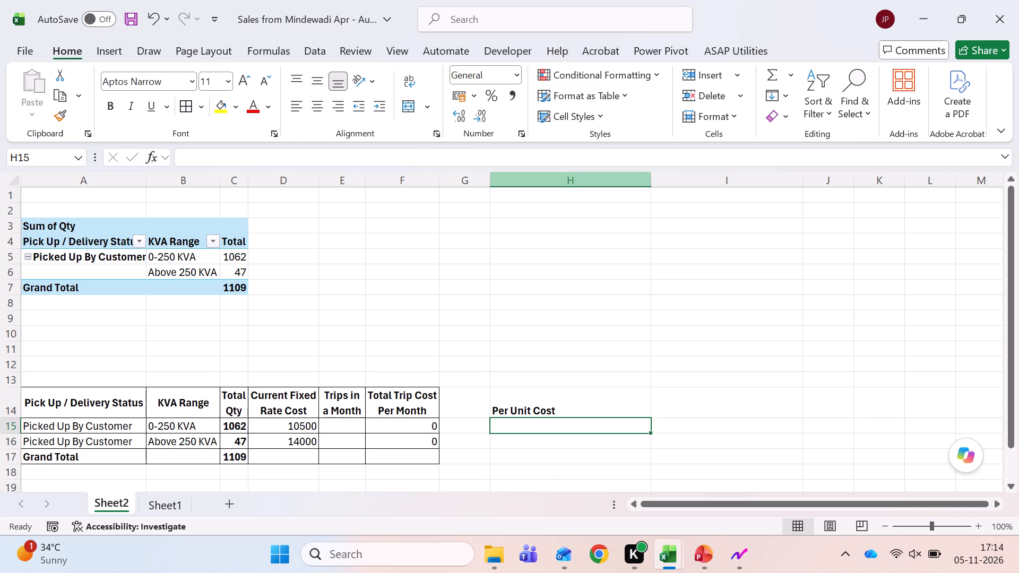
# Switch to File Explorer and open the KALA folder inside Transport > New.
pyautogui.click(496, 559)
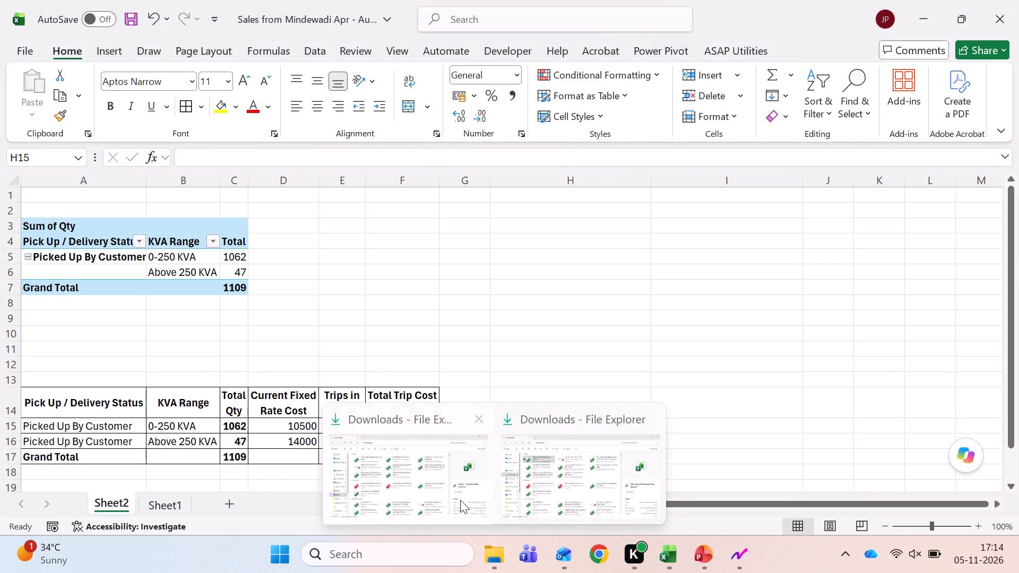
pyautogui.click(443, 481)
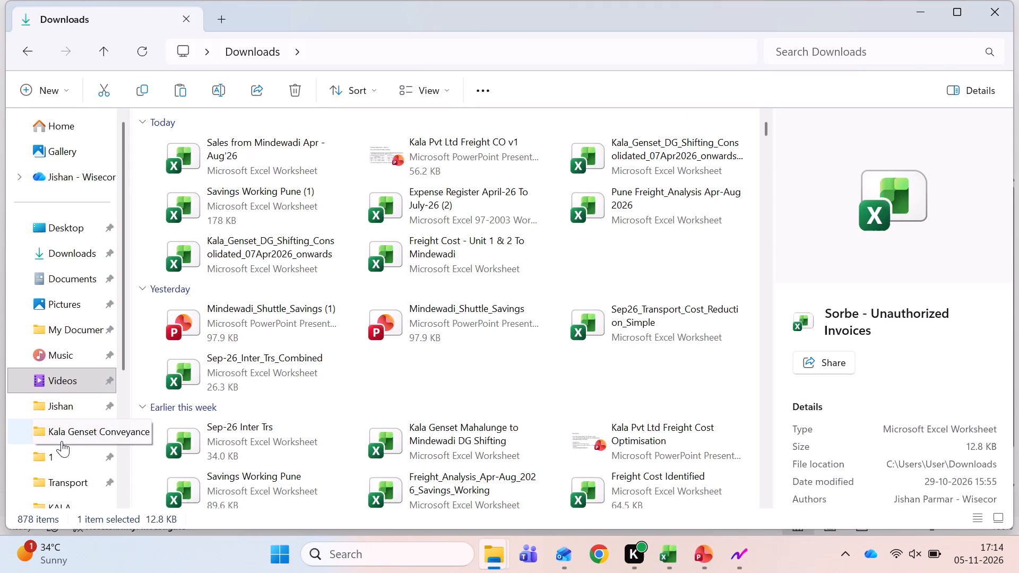
pyautogui.scroll(-1, 66, 453)
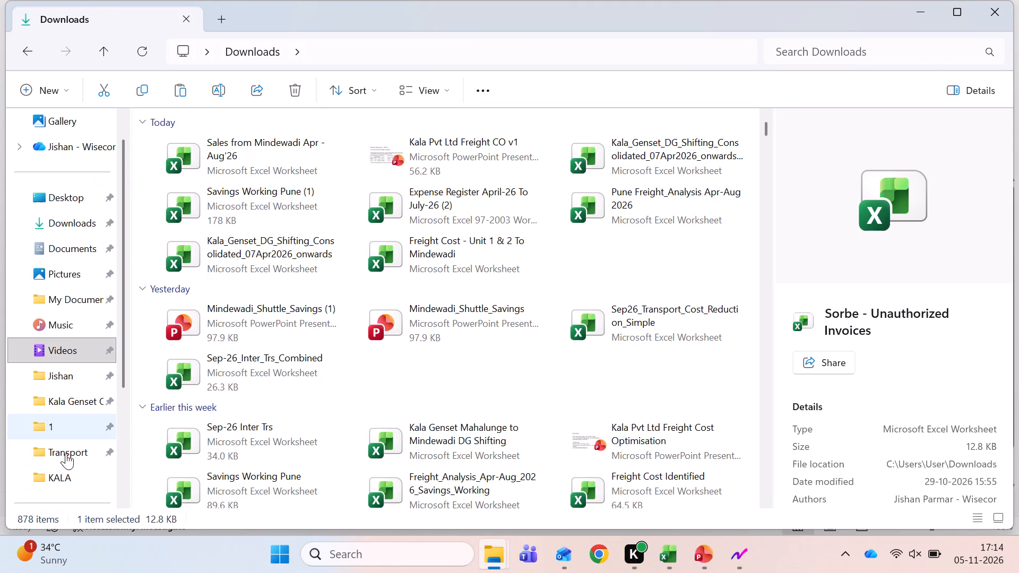
pyautogui.click(67, 451)
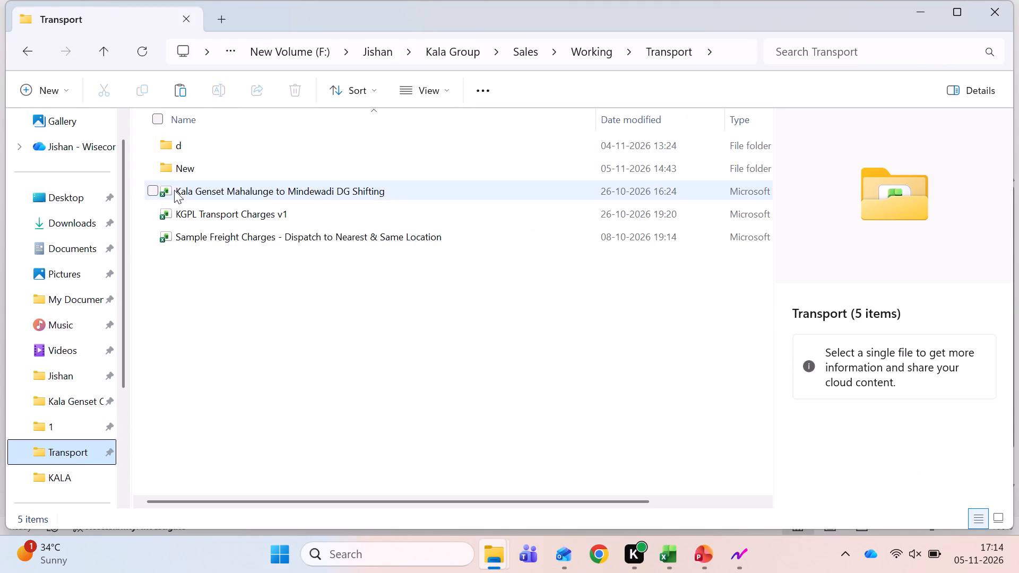
pyautogui.doubleClick(181, 171)
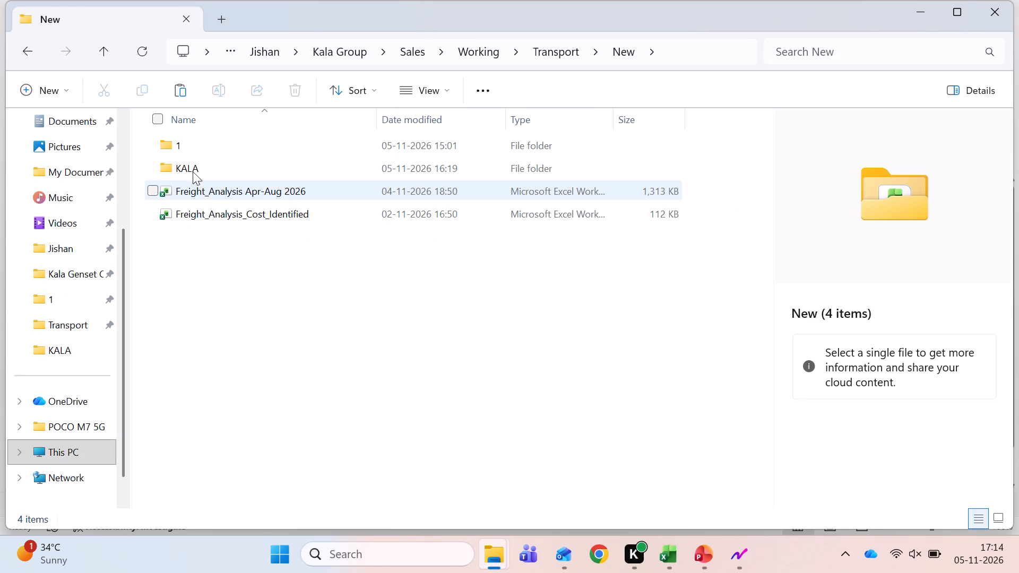
pyautogui.doubleClick(191, 163)
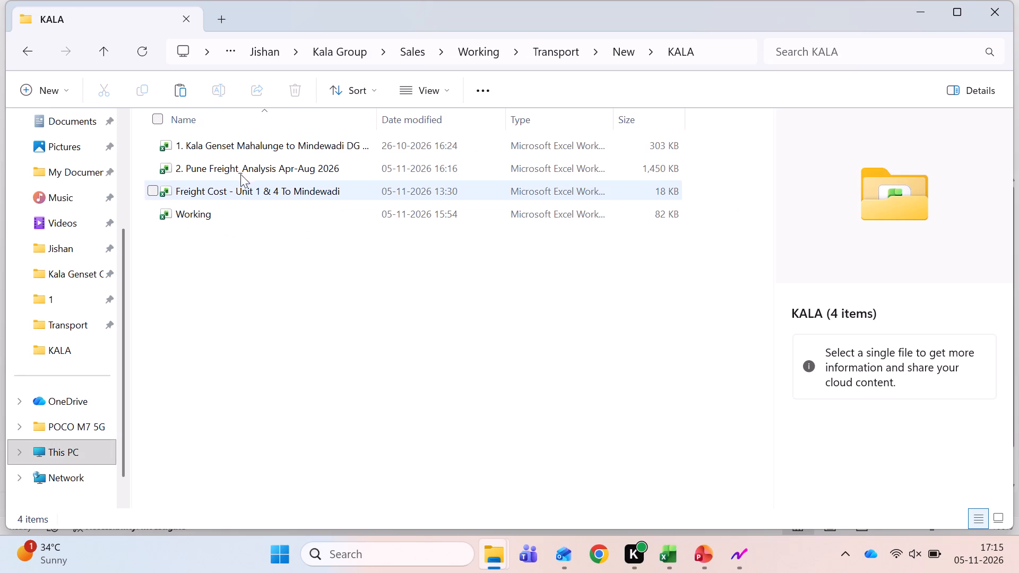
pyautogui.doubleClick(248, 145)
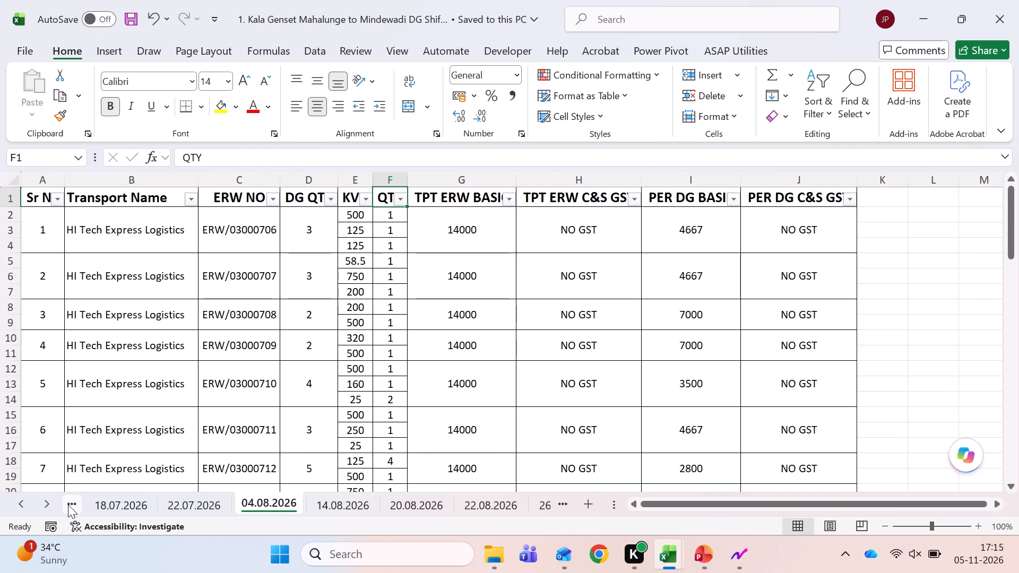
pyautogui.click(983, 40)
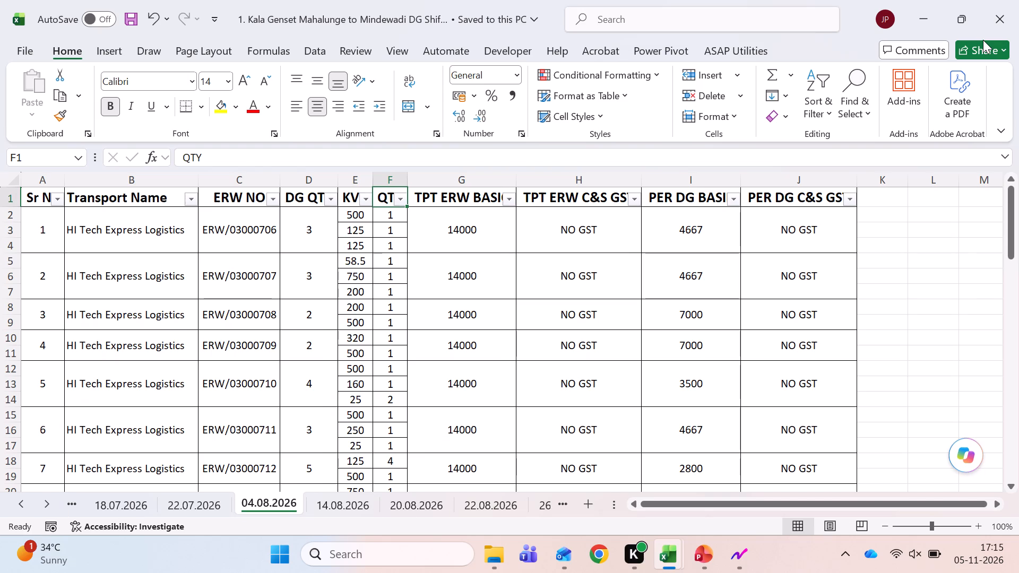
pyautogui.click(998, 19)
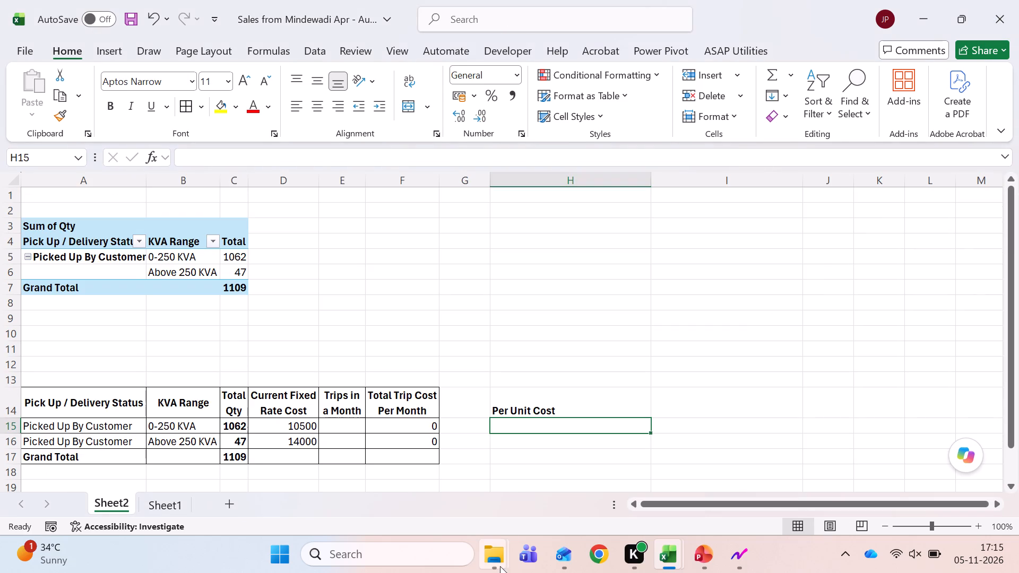
# Return to the KALA folder in File Explorer and open the Working workbook at its Annx 1 sheet.
pyautogui.click(496, 564)
pyautogui.click(434, 515)
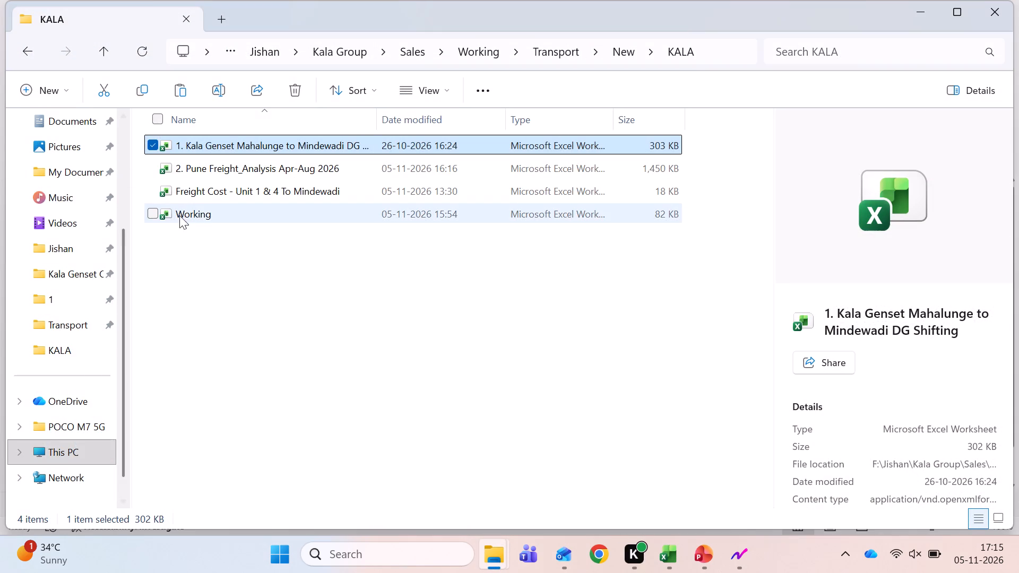
pyautogui.doubleClick(198, 215)
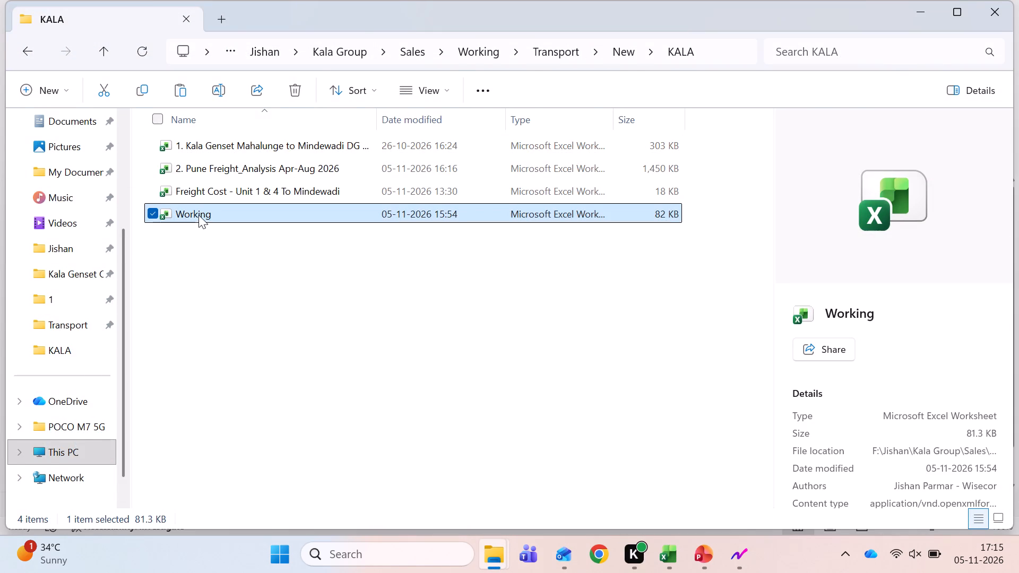
pyautogui.click(120, 501)
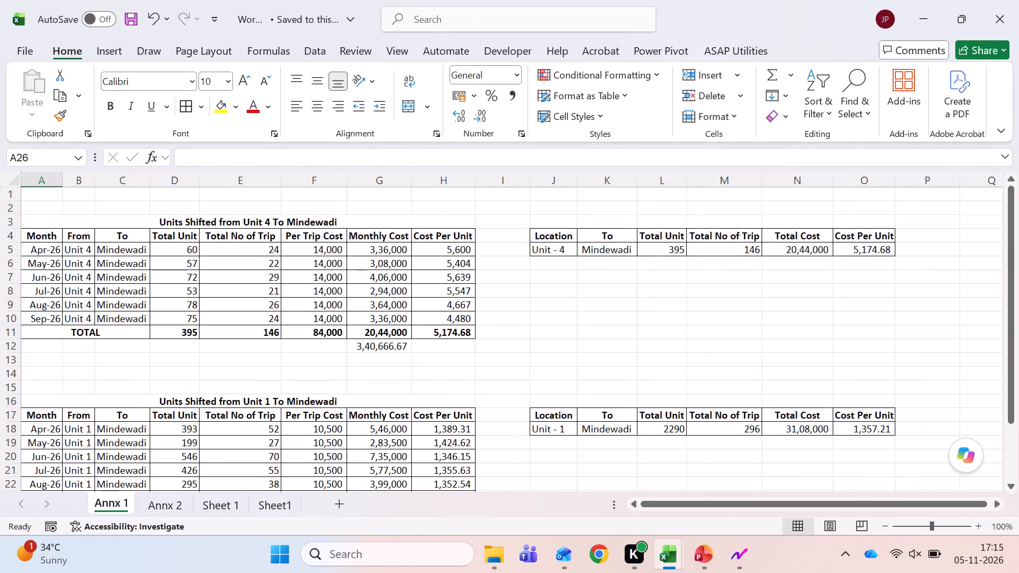
# Examine the Cost Per Unit figures for Unit 4 and Unit 1 shifts to Mindewadi, and return to the Sales from Mindewadi workbook.
pyautogui.scroll(-1, 198, 376)
pyautogui.scroll(1, 198, 376)
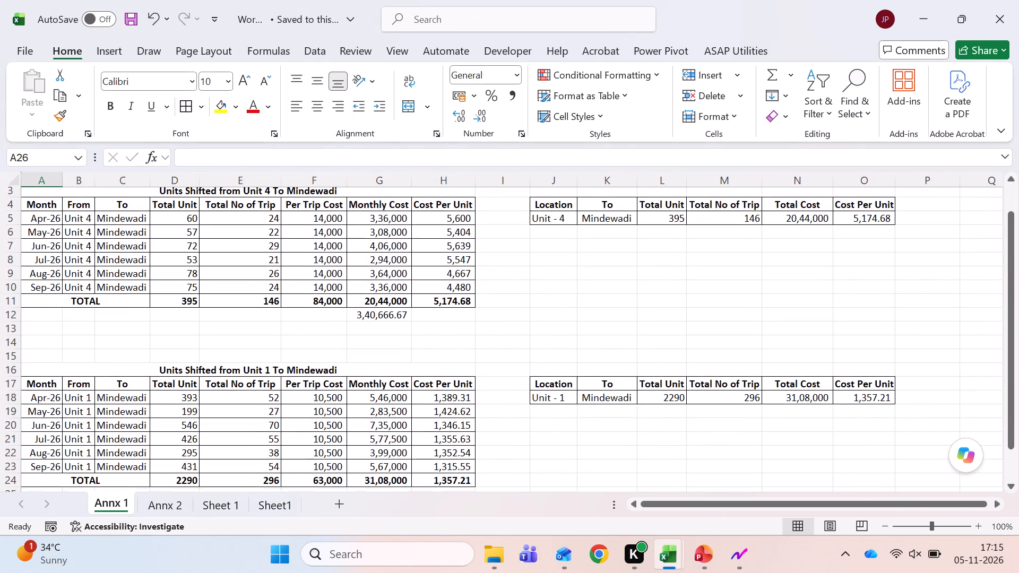
pyautogui.scroll(1, 198, 376)
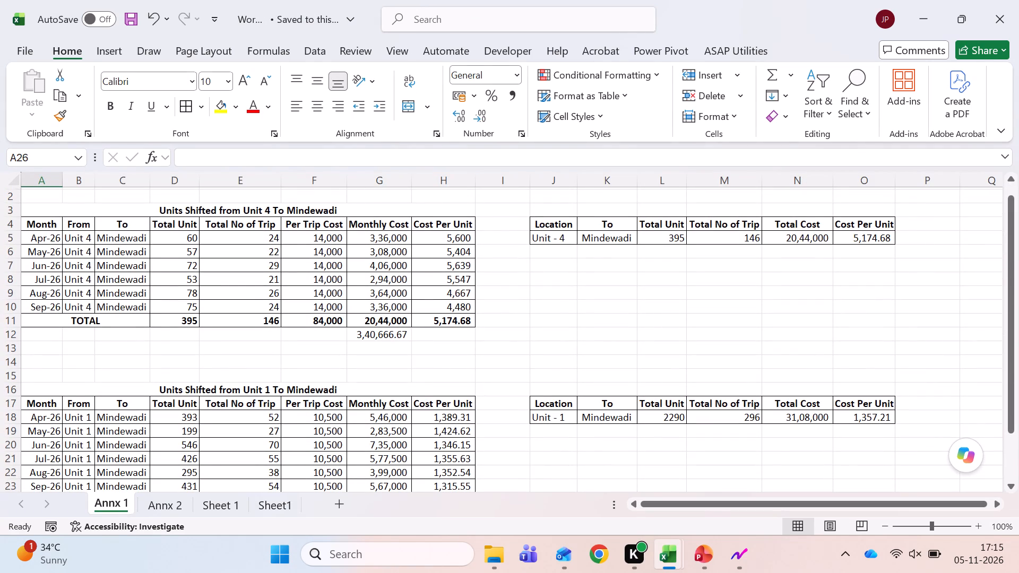
pyautogui.click(446, 239)
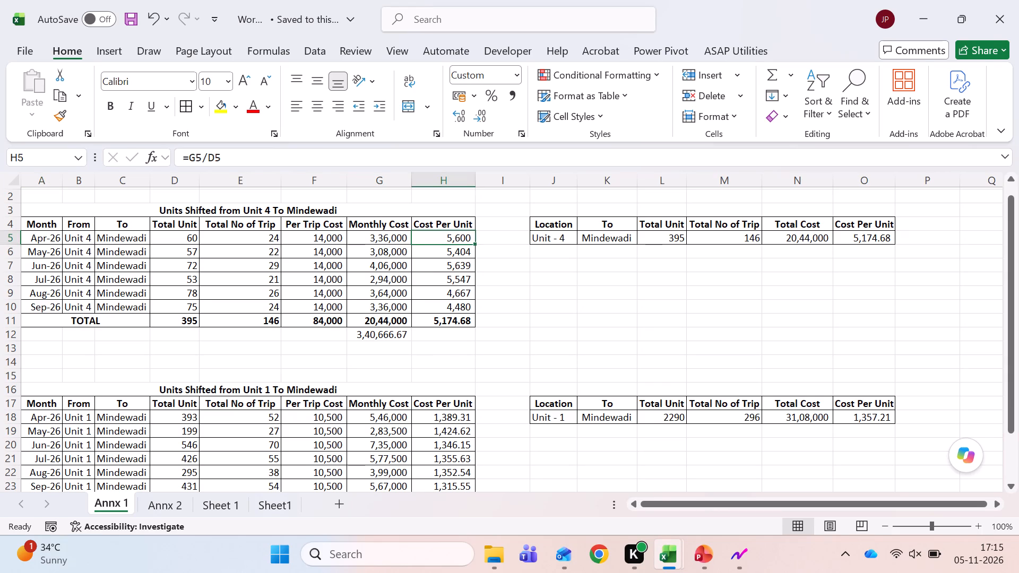
pyautogui.click(454, 317)
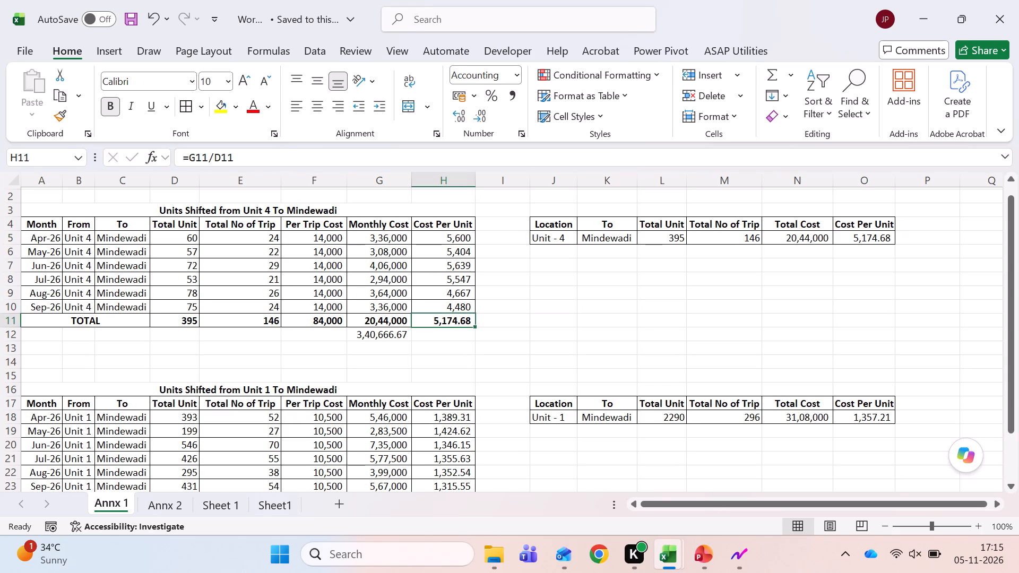
pyautogui.scroll(-1, 458, 344)
pyautogui.click(455, 393)
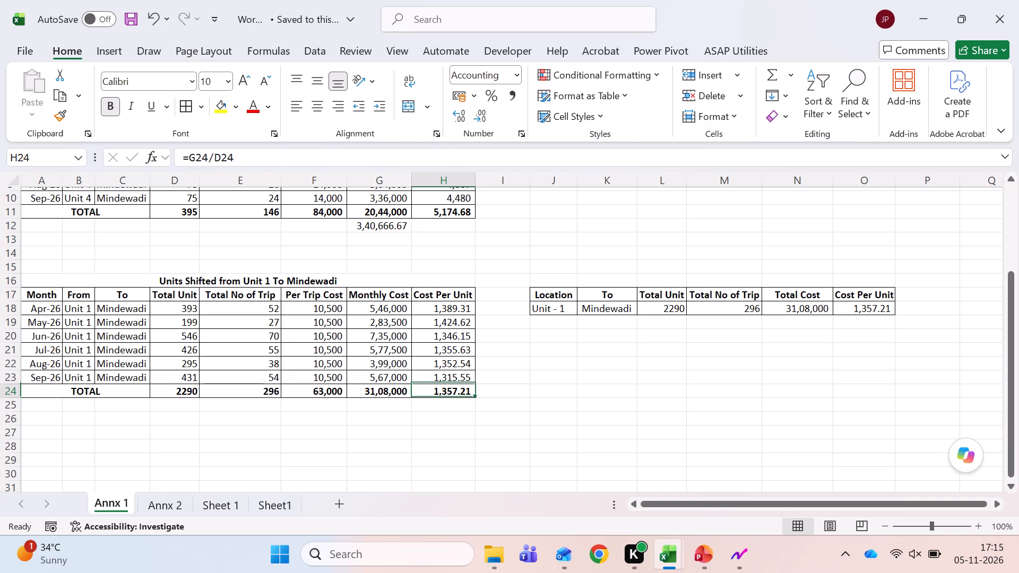
pyautogui.hotkey('alt', 'Tab')
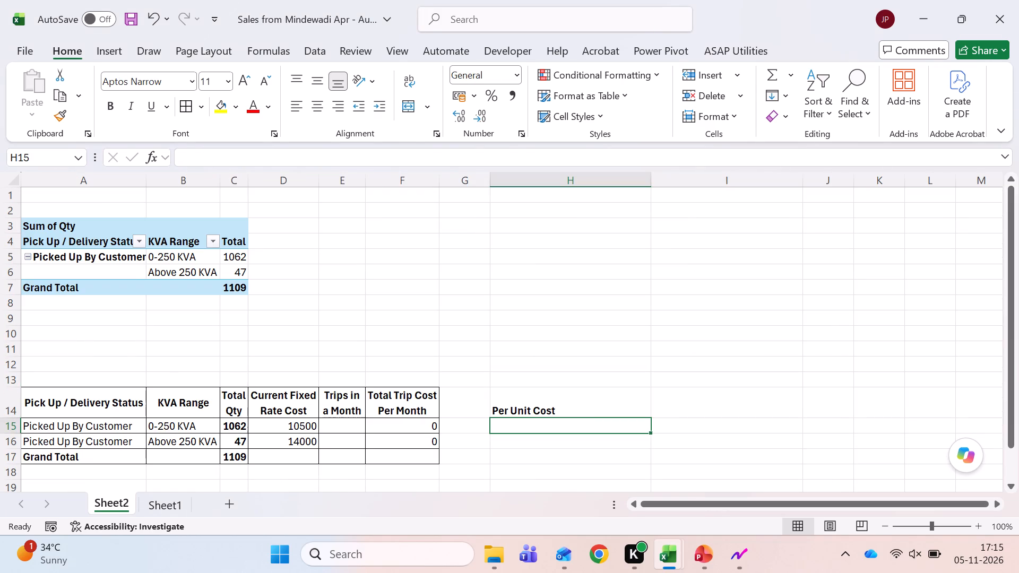
# Enter per unit costs of 1357 for the 0-250 KVA row and 5175 for the Above 250 KVA row in H15:H16.
pyautogui.write('1357')
pyautogui.press('Down')
pyautogui.write('5175')
pyautogui.press('Up')
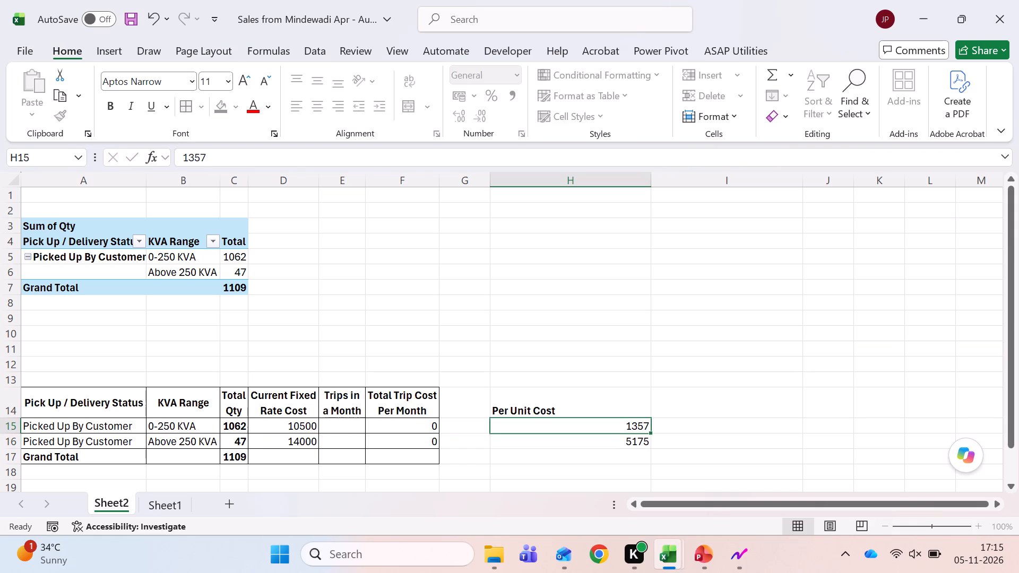
pyautogui.press('Up')
pyautogui.press('Down')
# Calculate the 0-250 KVA row's cost in I15 as total quantity times per unit cost, using =C15*H15.
pyautogui.press('Right')
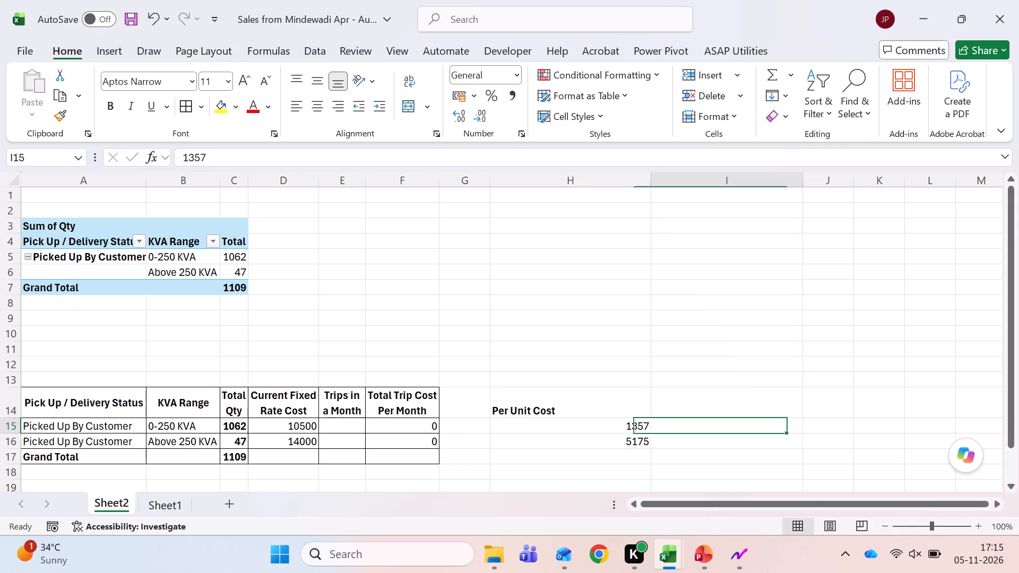
pyautogui.press('=')
pyautogui.press('Left')
pyautogui.press('Left')
pyautogui.press('Left')
pyautogui.press('Left')
pyautogui.press('Left')
pyautogui.press('Left')
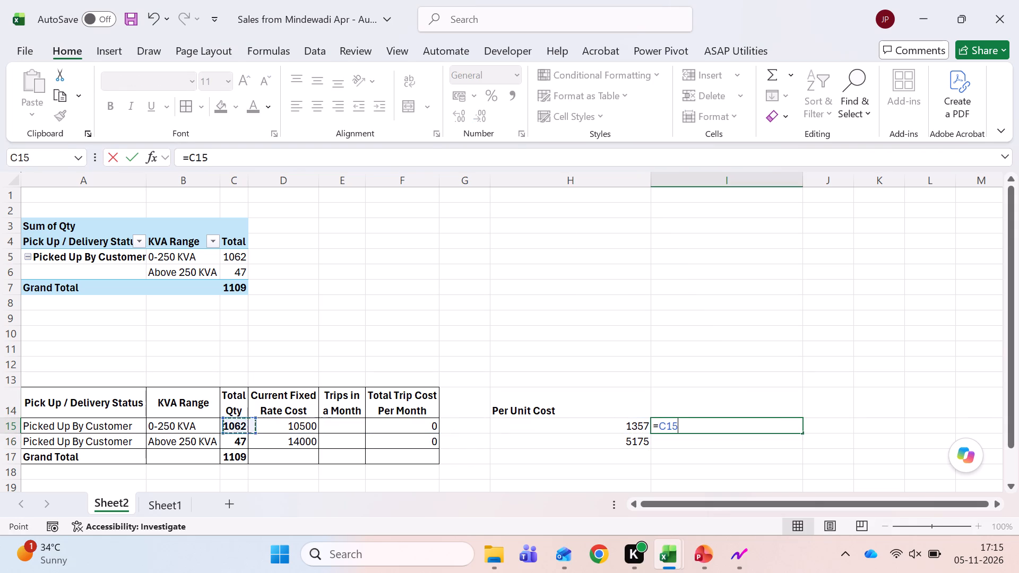
pyautogui.hotkey('shift', '*')
pyautogui.press('Left')
pyautogui.press('Return')
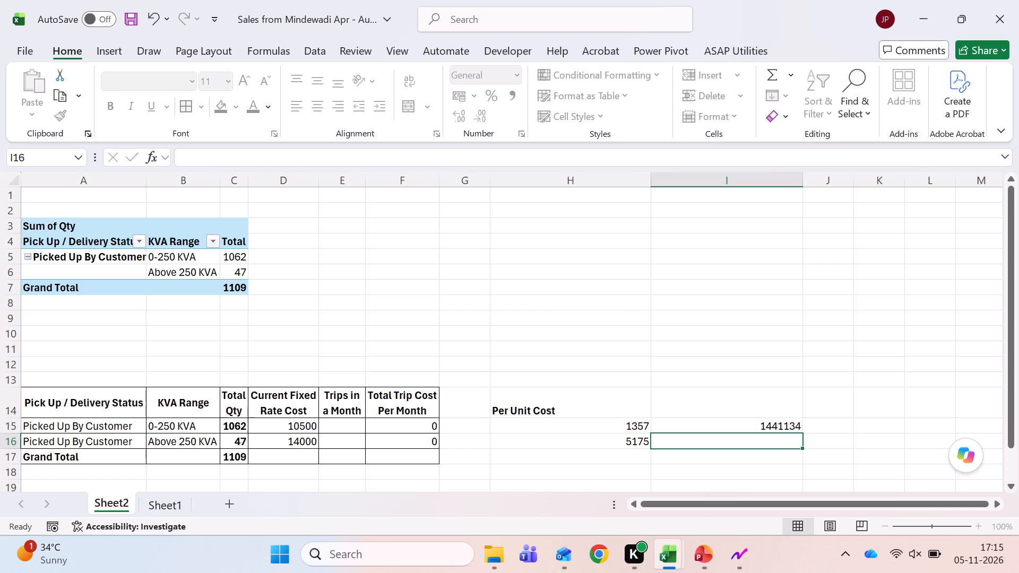
# Copy the cost formula from I15 into I16 for the Above 250 KVA row.
pyautogui.press('Up')
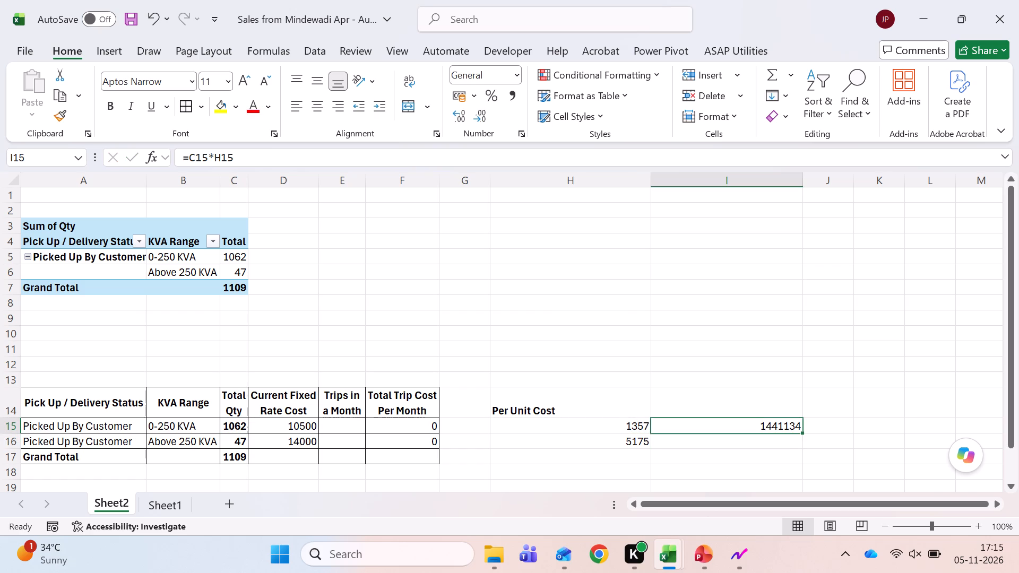
pyautogui.hotkey('ctrl', 'Left')
pyautogui.hotkey('ctrl', 'Left')
pyautogui.hotkey('ctrl', 'Left')
pyautogui.press('Right')
pyautogui.press('Right')
pyautogui.press('Right')
pyautogui.press('Right')
pyautogui.press('Right')
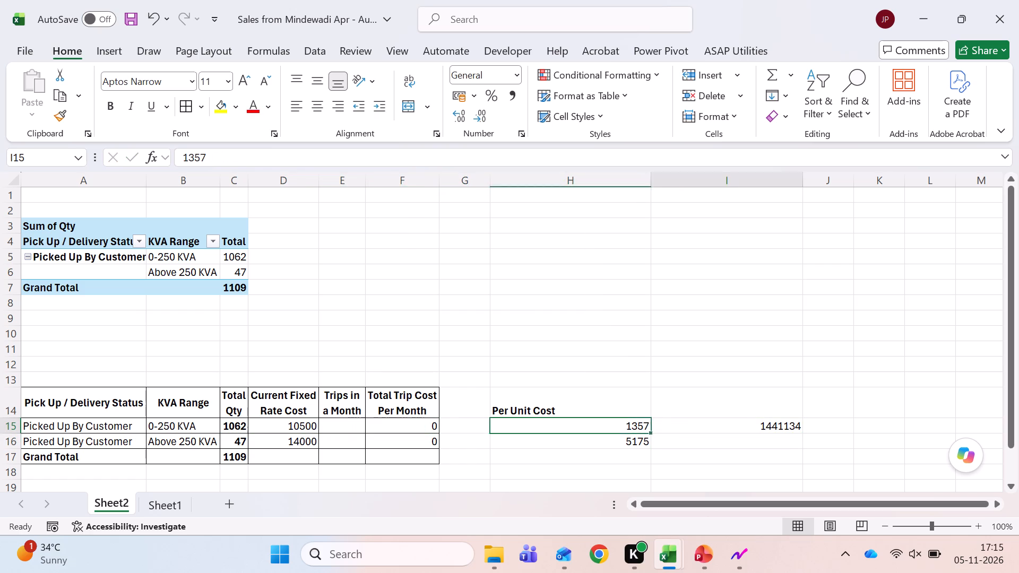
pyautogui.press('Right')
pyautogui.press('Left')
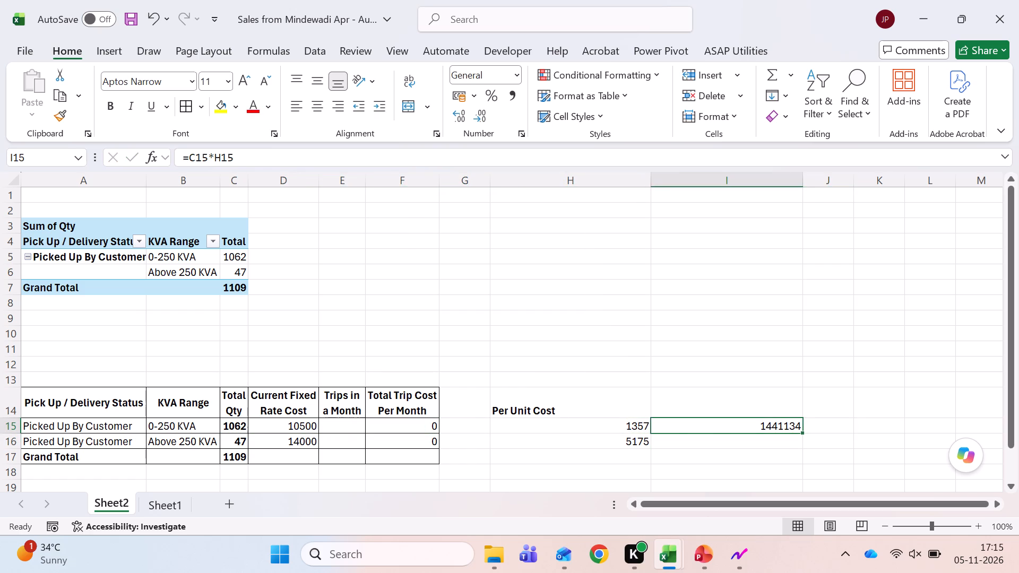
pyautogui.hotkey('ctrl', 'c')
pyautogui.press('Down')
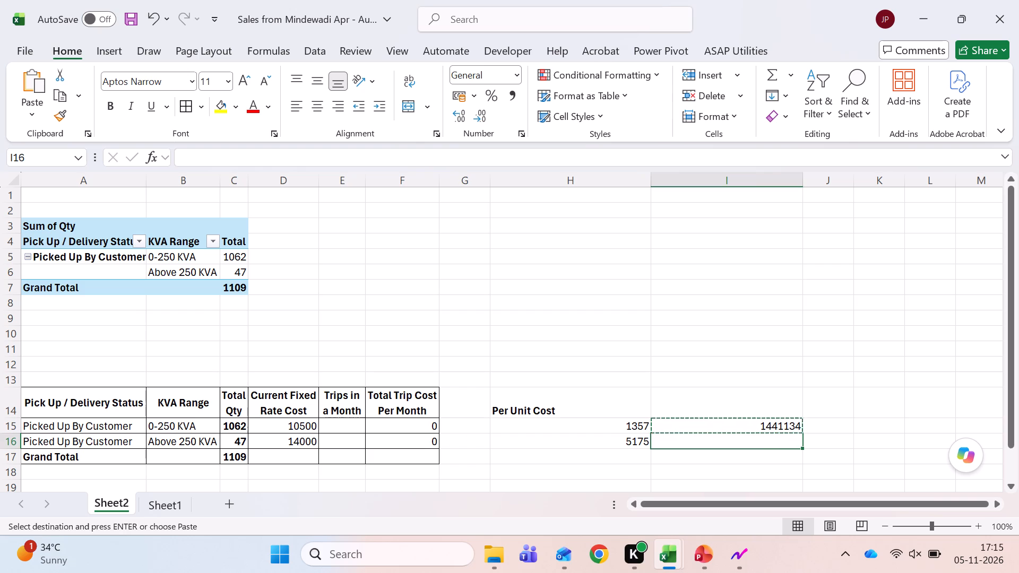
pyautogui.press('Return')
pyautogui.press('Up')
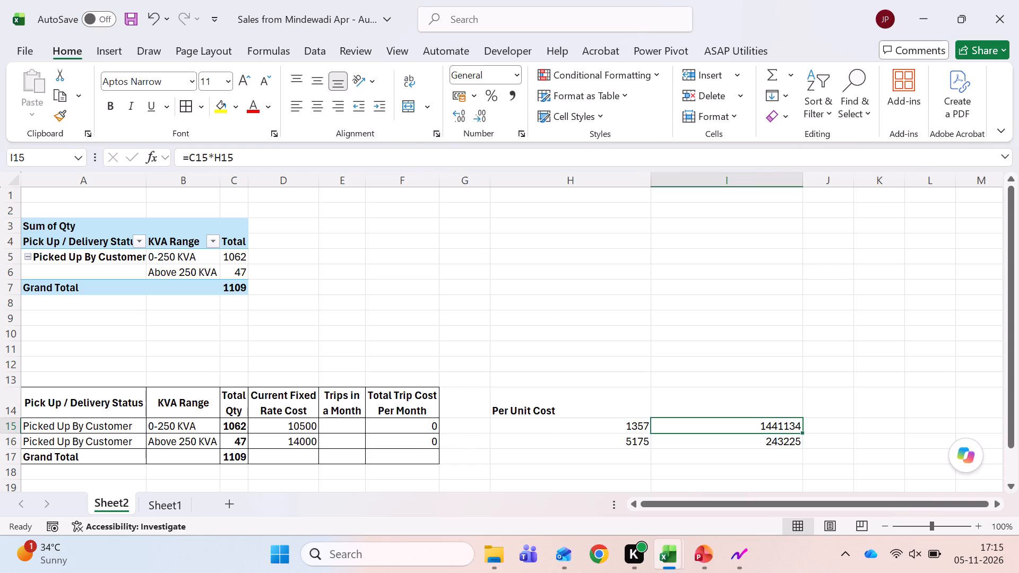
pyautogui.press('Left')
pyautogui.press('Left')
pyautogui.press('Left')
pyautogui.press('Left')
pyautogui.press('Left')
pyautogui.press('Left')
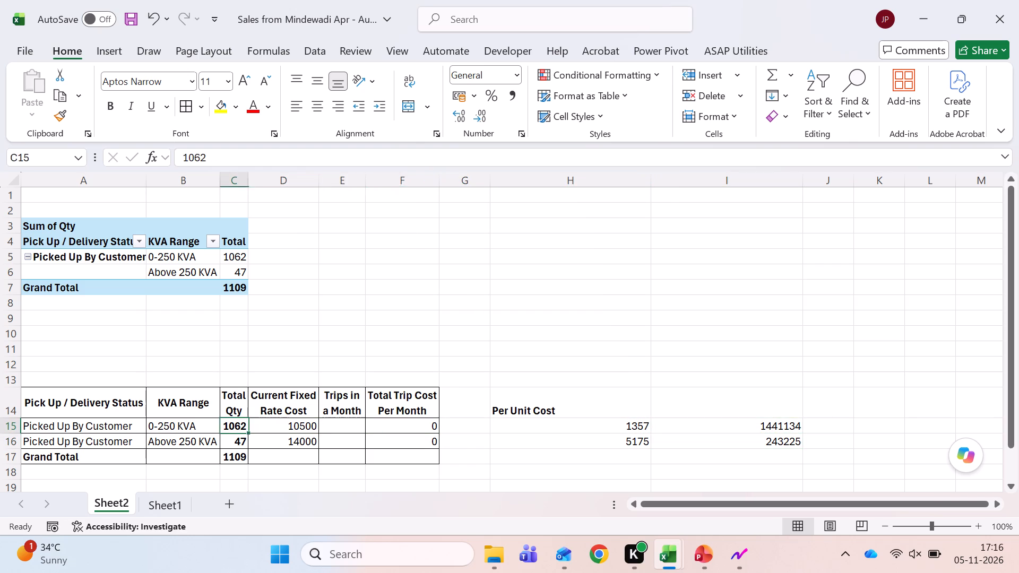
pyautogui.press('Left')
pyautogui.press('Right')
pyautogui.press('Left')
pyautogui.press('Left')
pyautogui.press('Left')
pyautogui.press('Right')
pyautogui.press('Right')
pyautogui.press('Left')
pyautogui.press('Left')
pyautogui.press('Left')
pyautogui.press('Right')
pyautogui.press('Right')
# Examine the filter options of the Transport Charges Remark and Pick Up / Delivery Status columns in Sheet1.
pyautogui.hotkey('ctrl', 'pagedown')
pyautogui.hotkey('ctrl', 'Up')
pyautogui.press('Right')
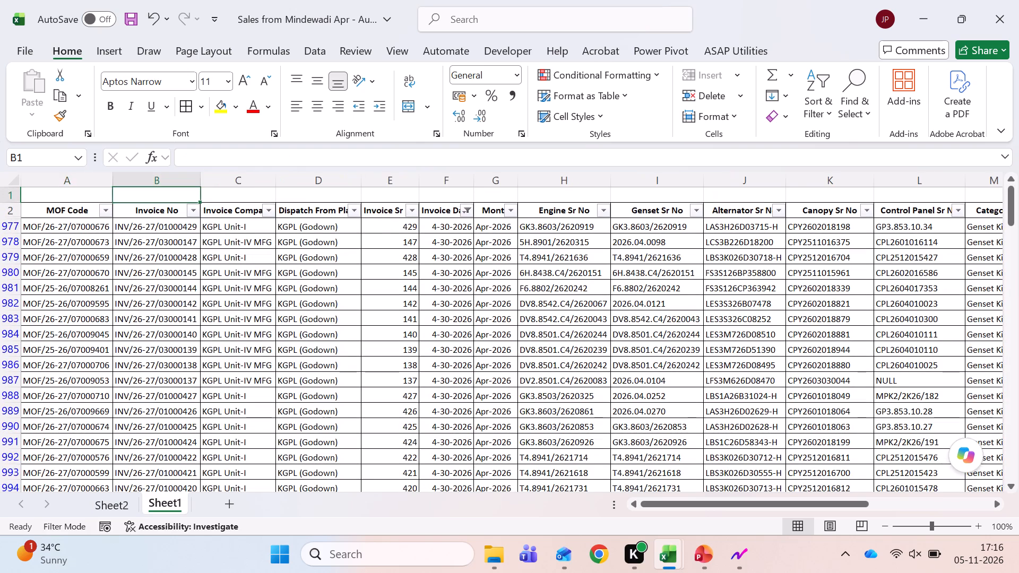
pyautogui.press('Down')
pyautogui.hotkey('ctrl', 'Right')
pyautogui.press('Right')
pyautogui.press('Left')
pyautogui.press('Down')
pyautogui.press('Up')
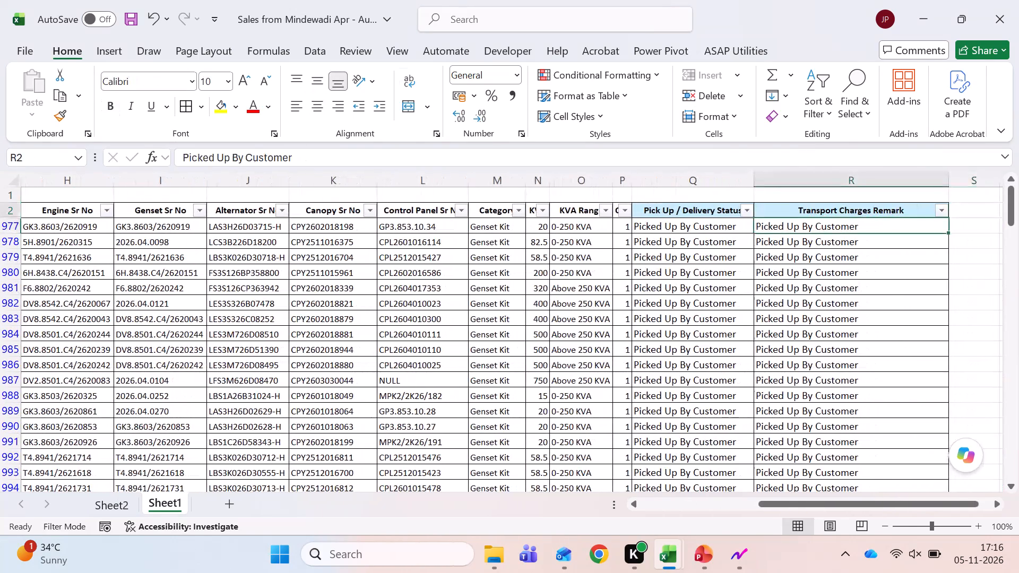
pyautogui.hotkey('alt', 'Down')
pyautogui.press('Down')
pyautogui.press('Down')
pyautogui.press('Down')
pyautogui.press('Down')
pyautogui.press('Down')
pyautogui.press('Down')
pyautogui.press('Down')
pyautogui.press('Down')
pyautogui.press('Down')
pyautogui.press('Escape')
pyautogui.press('Left')
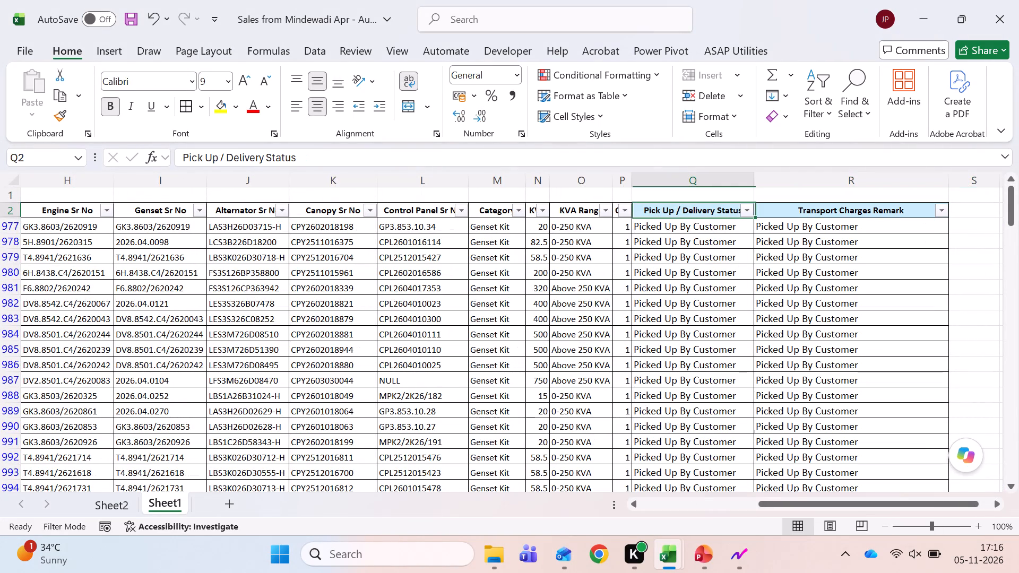
pyautogui.hotkey('alt', 'Down')
pyautogui.press('Escape')
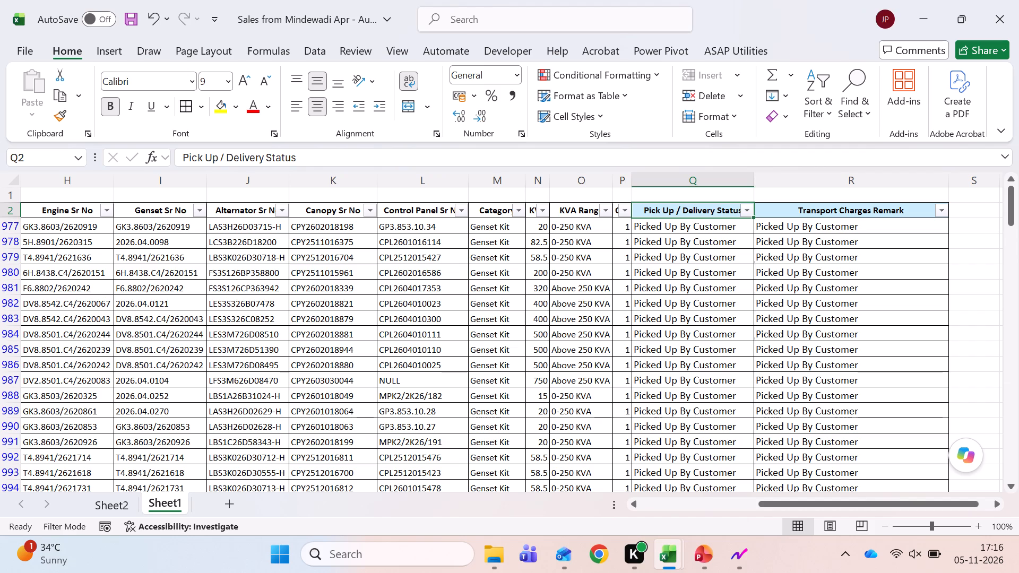
# Read across the header columns of the Sheet1 sales data, from MOF Code to Pick Up / Delivery Status.
pyautogui.hotkey('ctrl', 'Left')
pyautogui.press('Right')
pyautogui.press('Right')
pyautogui.press('Right')
pyautogui.press('Right')
pyautogui.press('Right')
pyautogui.press('Right')
pyautogui.press('Right')
pyautogui.press('Right')
pyautogui.press('Right')
pyautogui.press('Right')
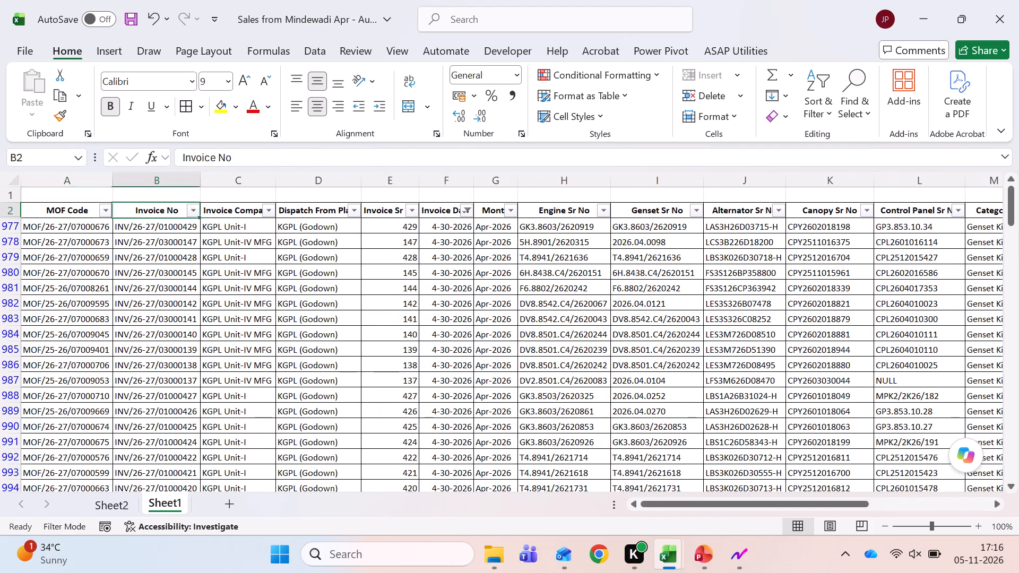
pyautogui.press('Right')
pyautogui.press('Right')
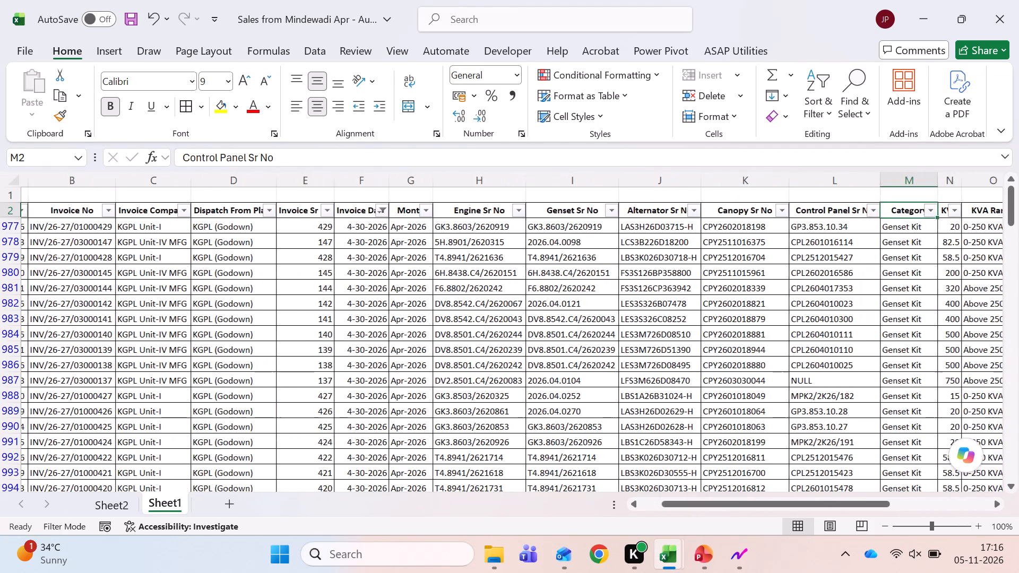
pyautogui.press('Right')
pyautogui.press('Right')
pyautogui.press('Right')
pyautogui.press('Right')
pyautogui.press('Right')
pyautogui.press('Right')
pyautogui.press('Left')
pyautogui.press('Left')
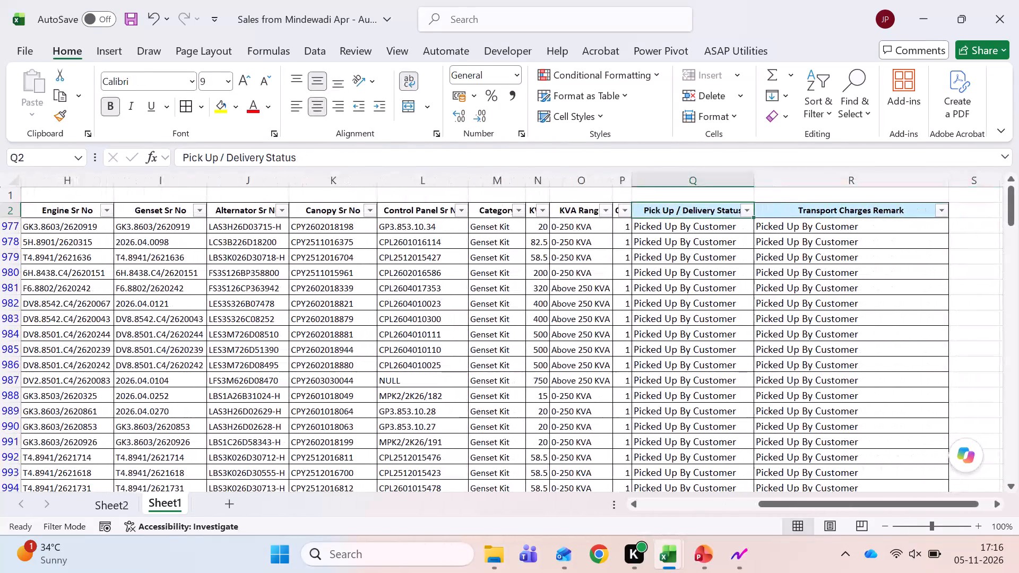
pyautogui.press('Left')
pyautogui.press('Left')
pyautogui.press('Left')
pyautogui.press('Left')
pyautogui.hotkey('ctrl', 'Left')
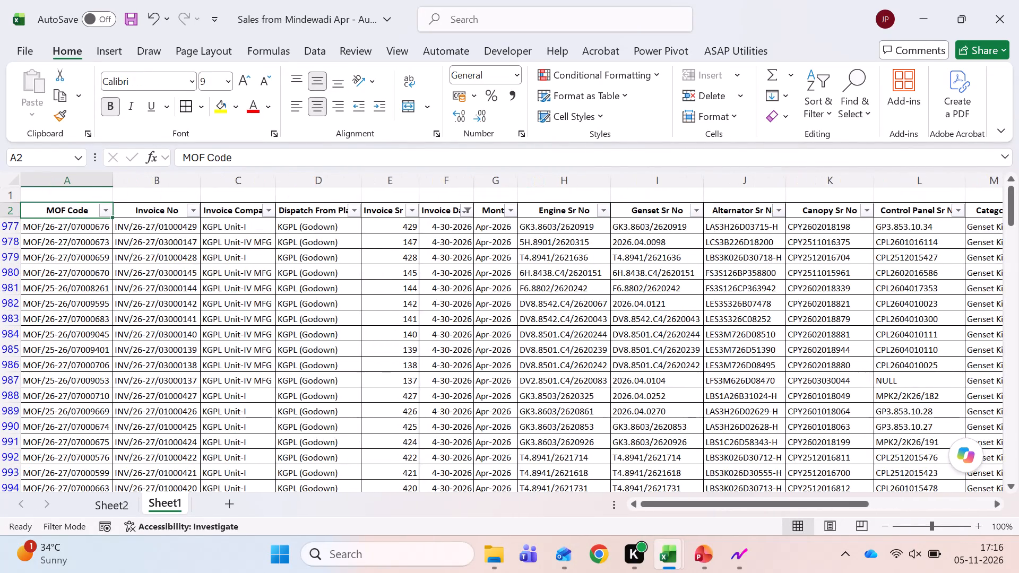
# In Sheet2, delete the fixed rate cost, trips and total trip cost cells D14:F17, shifting the remaining cells left.
pyautogui.hotkey('ctrl', 'pageup')
pyautogui.press('Right')
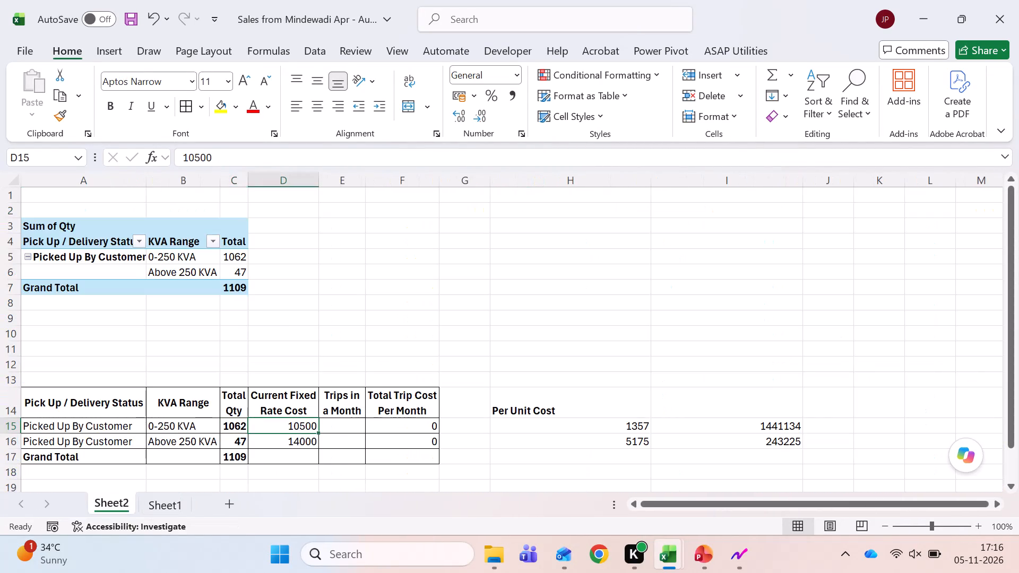
pyautogui.press('Up')
pyautogui.hotkey('shift', 'Down')
pyautogui.hotkey('shift', 'Down')
pyautogui.hotkey('shift', 'Down')
pyautogui.hotkey('shift', 'Right')
pyautogui.hotkey('shift', 'Right')
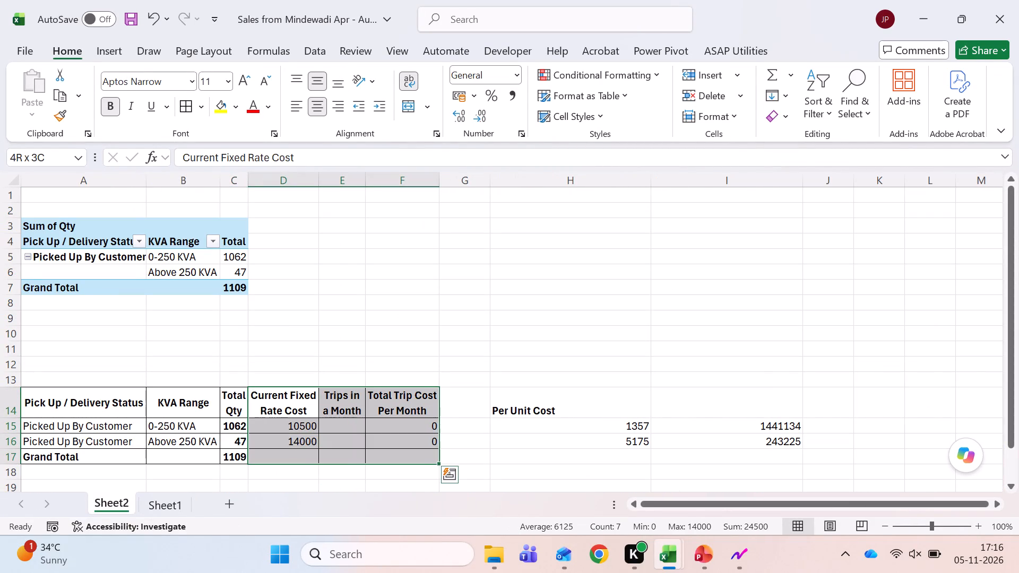
pyautogui.hotkey('ctrl', '-')
pyautogui.press('Return')
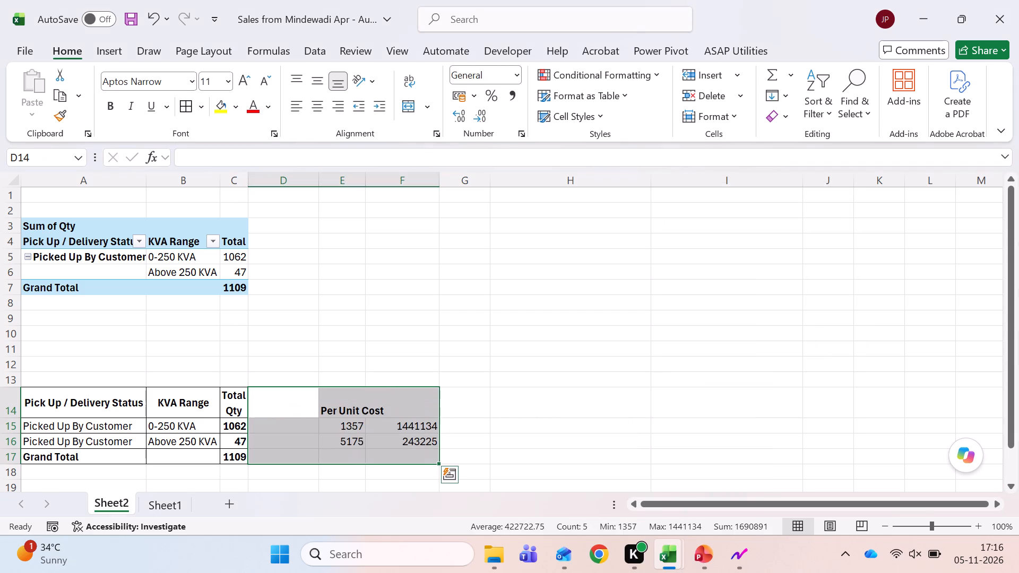
# Move the Per Unit Cost block E14:F16 to D14, directly beside the Total Qty column.
pyautogui.press('Right')
pyautogui.hotkey('shift', 'Right')
pyautogui.hotkey('shift', 'Down')
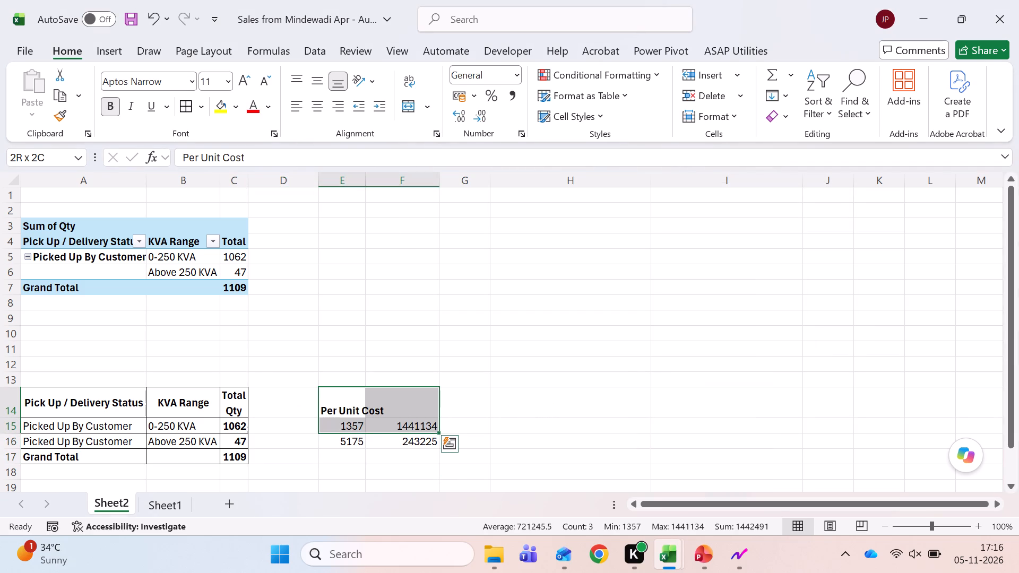
pyautogui.hotkey('shift', 'Down')
pyautogui.press('Escape')
pyautogui.hotkey('shift', 'Down')
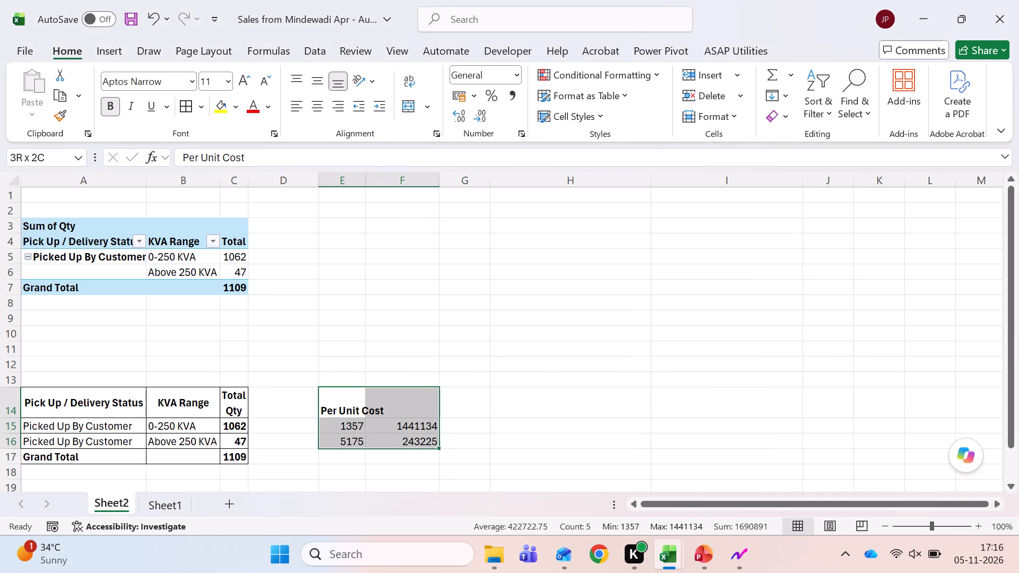
pyautogui.hotkey('ctrl', 'x')
pyautogui.press('Left')
pyautogui.press('Return')
# Add the heading "Total Freight Cost" in E14 and fit column E's width to its contents.
pyautogui.press('Right')
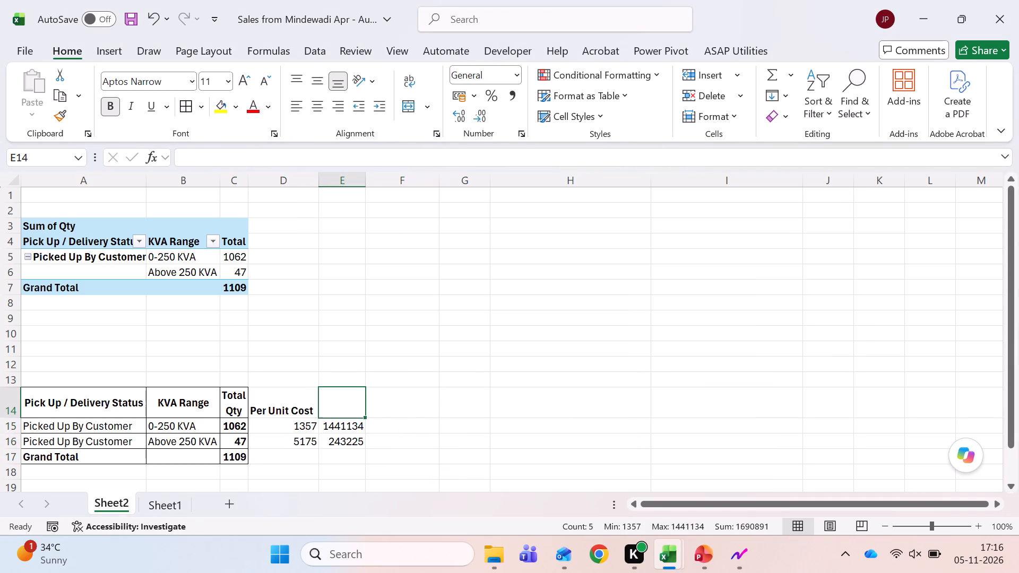
pyautogui.write('Total Feight')
pyautogui.press('space')
pyautogui.press('BackSpace')
pyautogui.press('BackSpace')
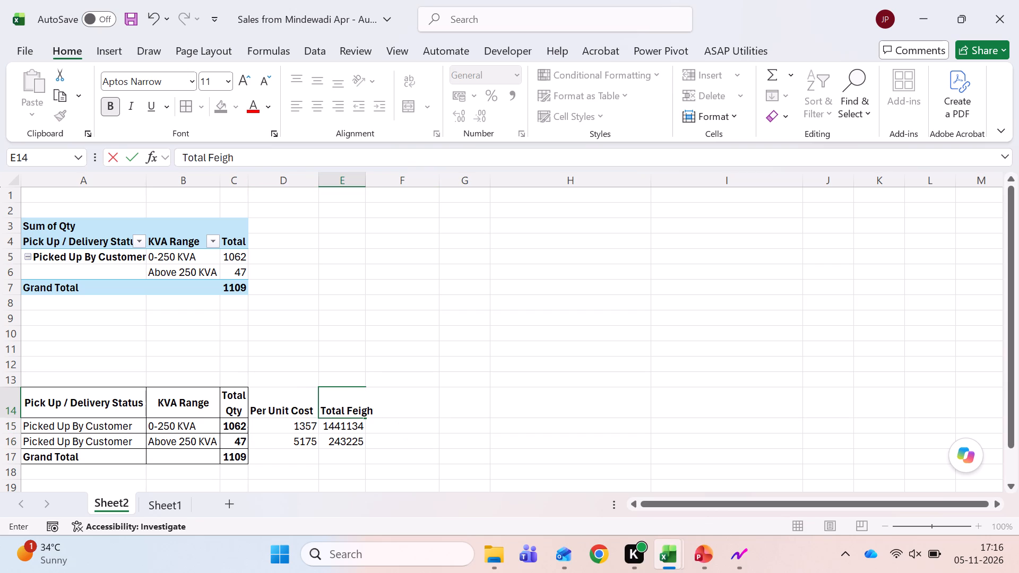
pyautogui.press('BackSpace')
pyautogui.press('BackSpace')
pyautogui.press('BackSpace')
pyautogui.press('BackSpace')
pyautogui.write('re')
pyautogui.write('ight Cost')
pyautogui.press('Return')
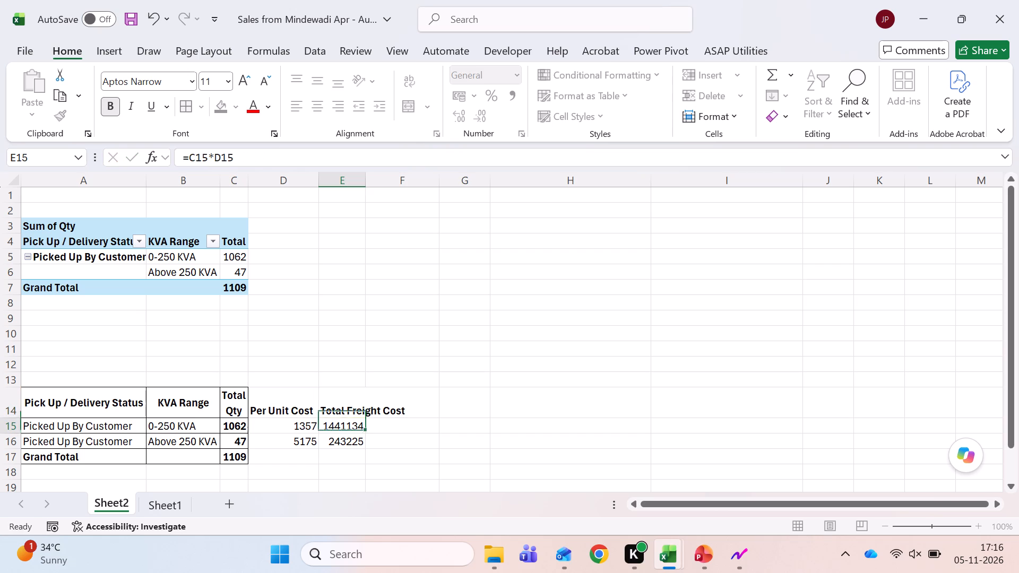
pyautogui.doubleClick(367, 183)
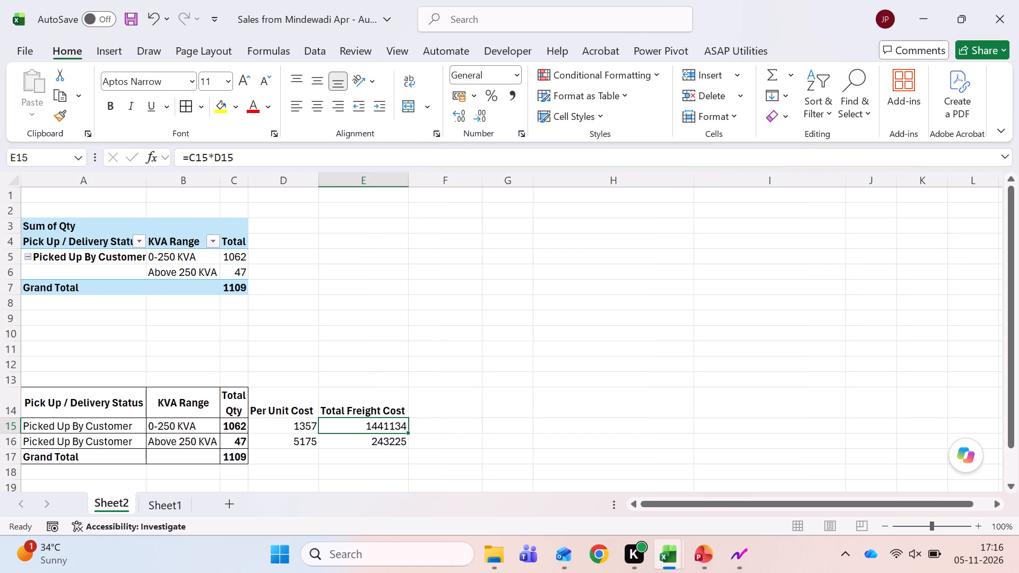
# Add the bold title "Apr-Aug-26" in A13 above the pick-up summary table.
pyautogui.press('Left')
pyautogui.press('Left')
pyautogui.press('Left')
pyautogui.press('Left')
pyautogui.press('Left')
pyautogui.press('Up')
pyautogui.press('Up')
pyautogui.write('Apr-Aug-26')
pyautogui.press('Return')
pyautogui.press('Up')
pyautogui.hotkey('ctrl', 'b')
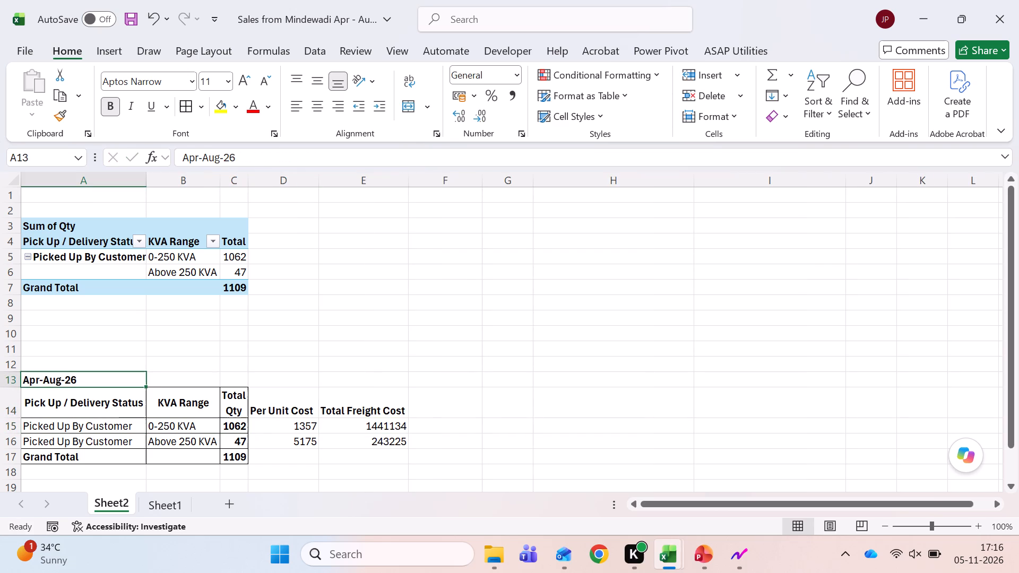
# Sum the Total Freight Cost values E15:E16 in the Grand Total row at E17.
pyautogui.press('Down')
pyautogui.press('Down')
pyautogui.press('Right')
pyautogui.press('Right')
pyautogui.press('Right')
pyautogui.press('Right')
pyautogui.press('Down')
pyautogui.press('Down')
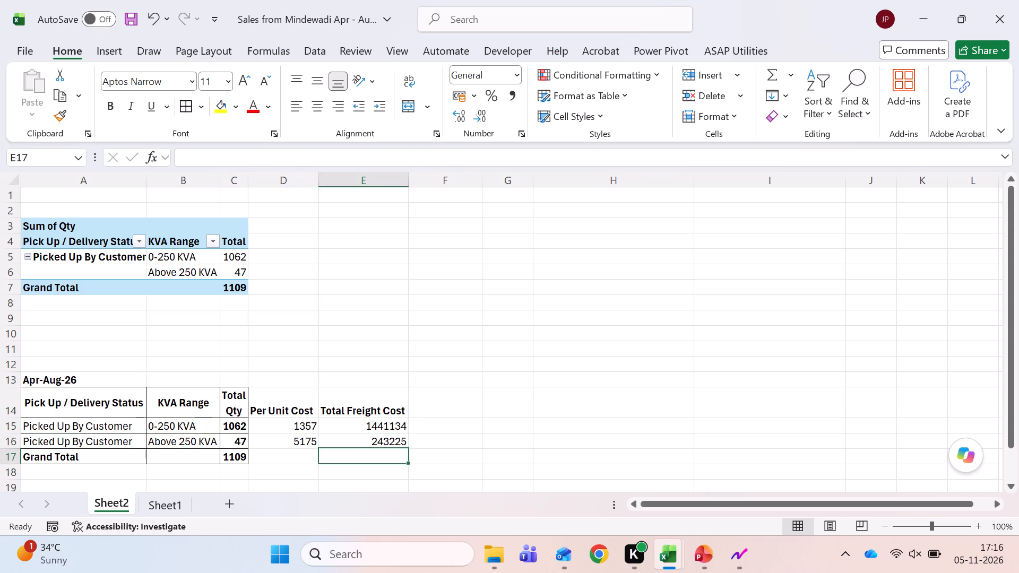
pyautogui.hotkey('alt', '=')
pyautogui.press('Tab')
pyautogui.press('Left')
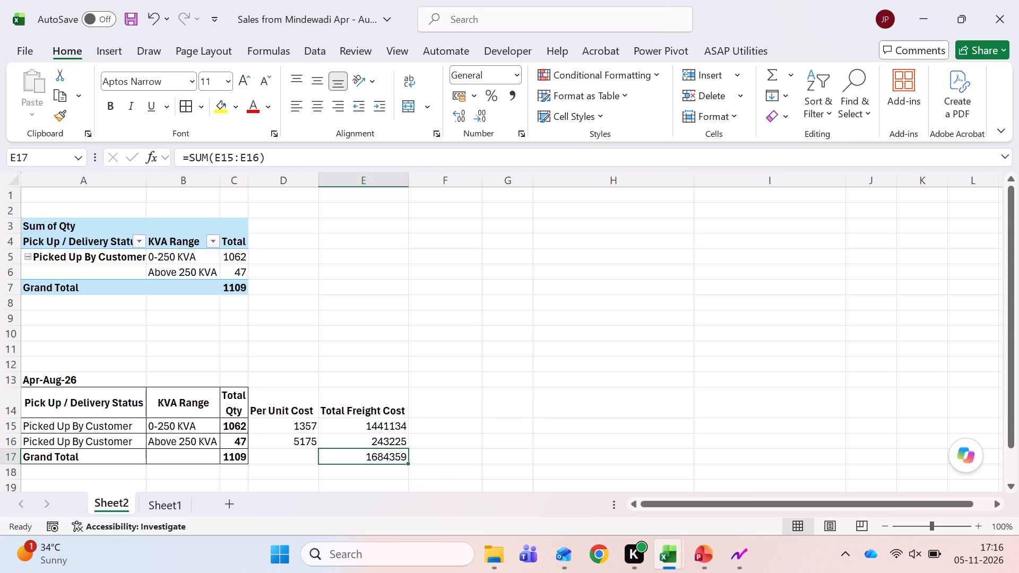
# Apply the comma number style to the total freight cost in E17.
pyautogui.hotkey('alt', 'h')
pyautogui.press('k')
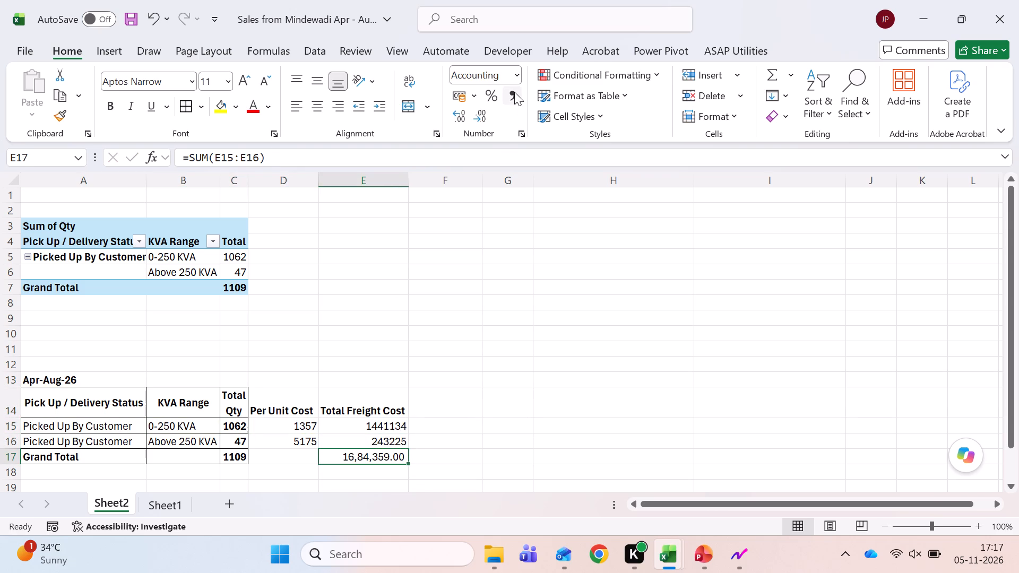
# Reduce the total freight cost in E17 to zero decimal places.
pyautogui.doubleClick(486, 116)
# Enter a formula in F17 that divides the Grand Total freight cost in E17 by 5.
pyautogui.press('Right')
pyautogui.press('=')
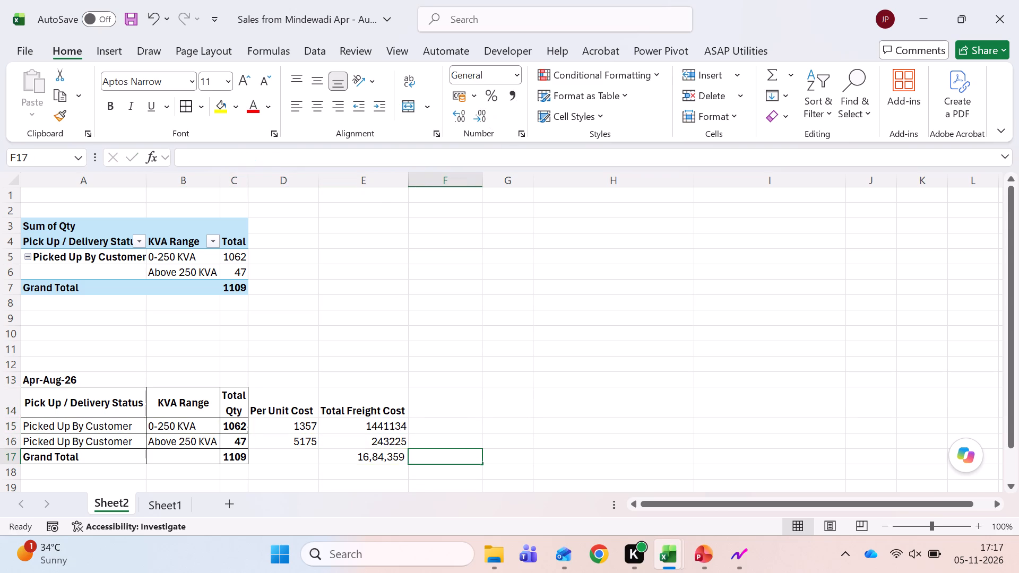
pyautogui.press('Left')
pyautogui.press('/')
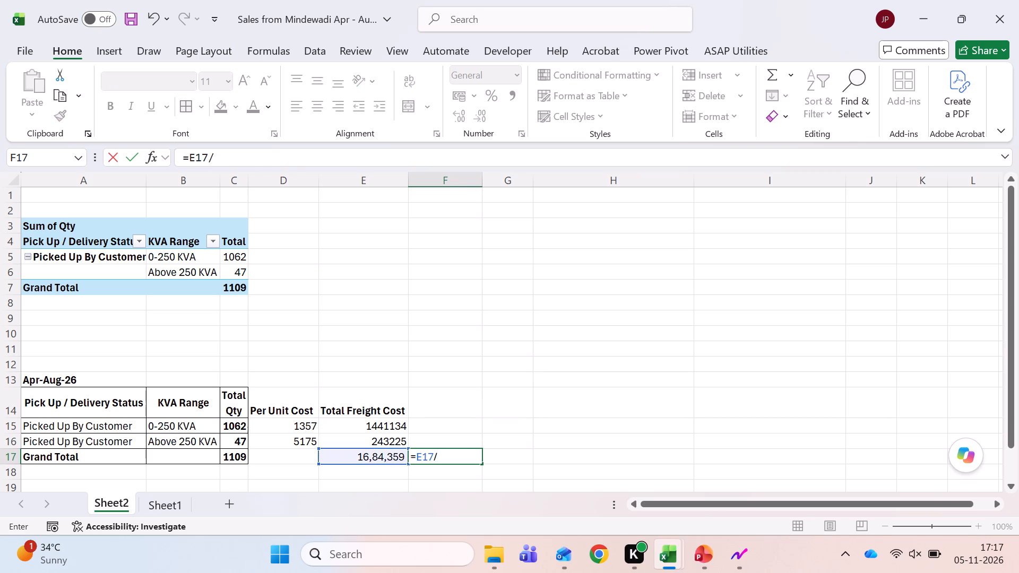
pyautogui.press('4')
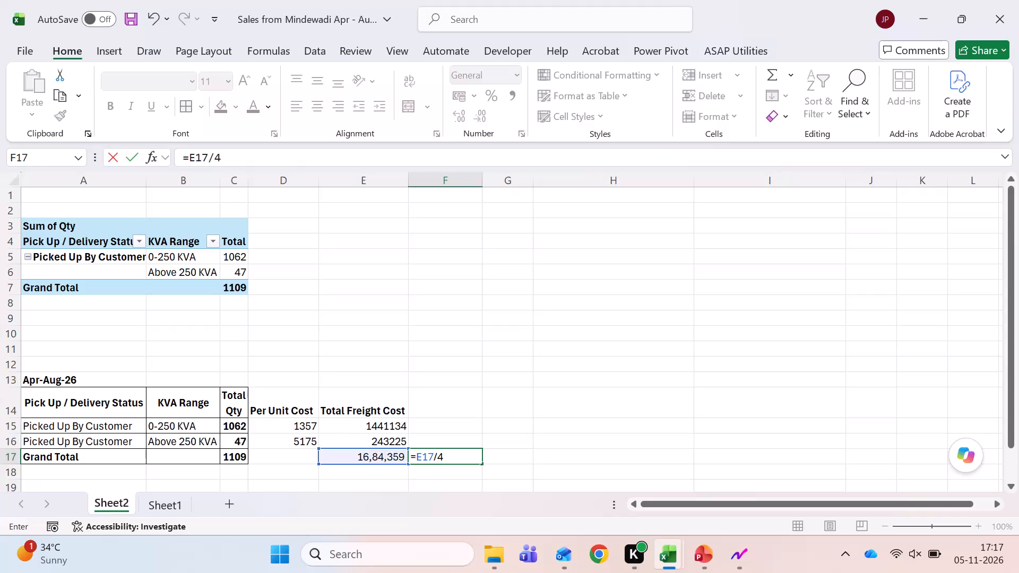
pyautogui.press('BackSpace')
pyautogui.press('5')
pyautogui.press('Tab')
# Make the divided freight cost value in F17 bold.
pyautogui.press('Left')
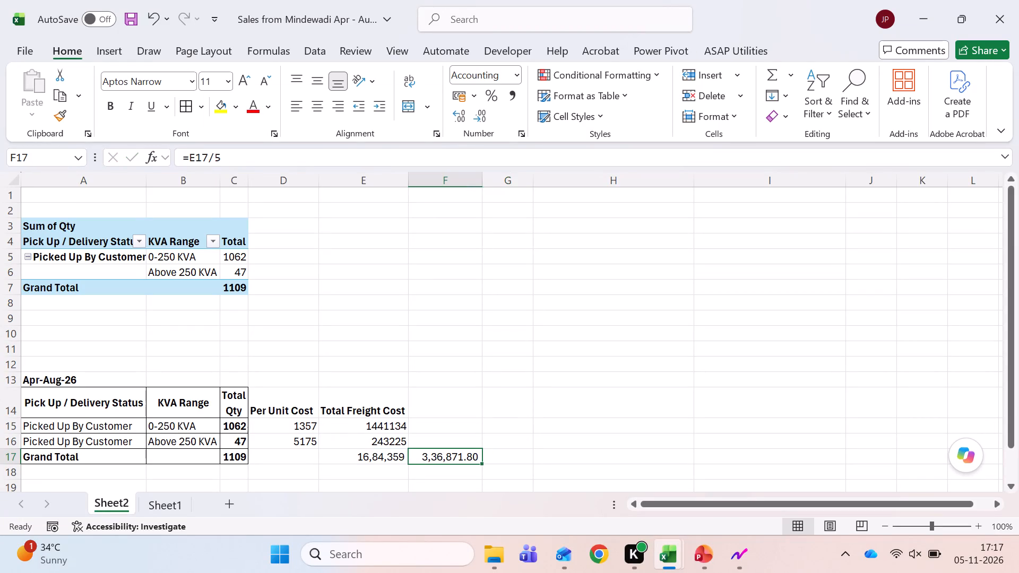
pyautogui.hotkey('ctrl', 'b')
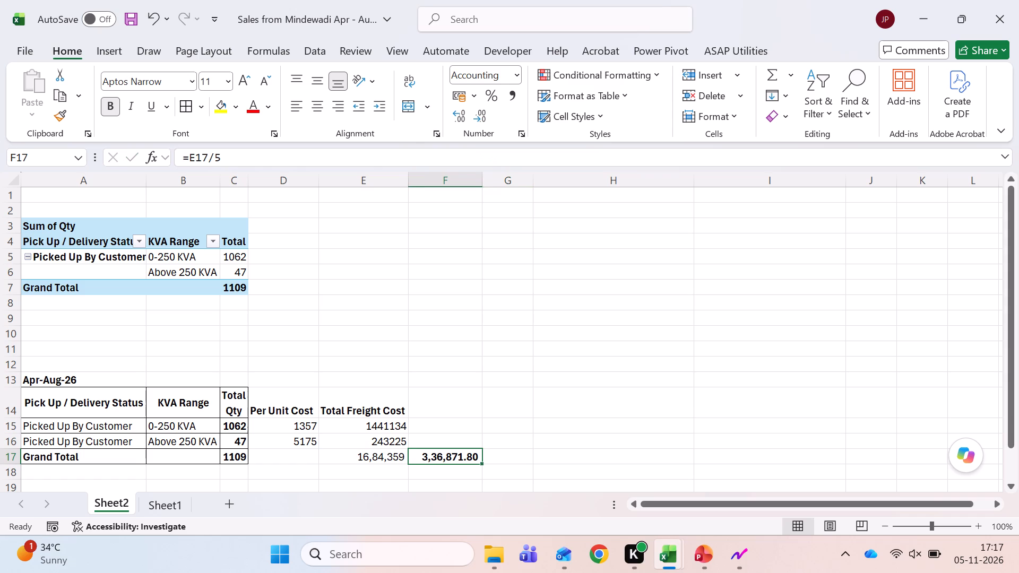
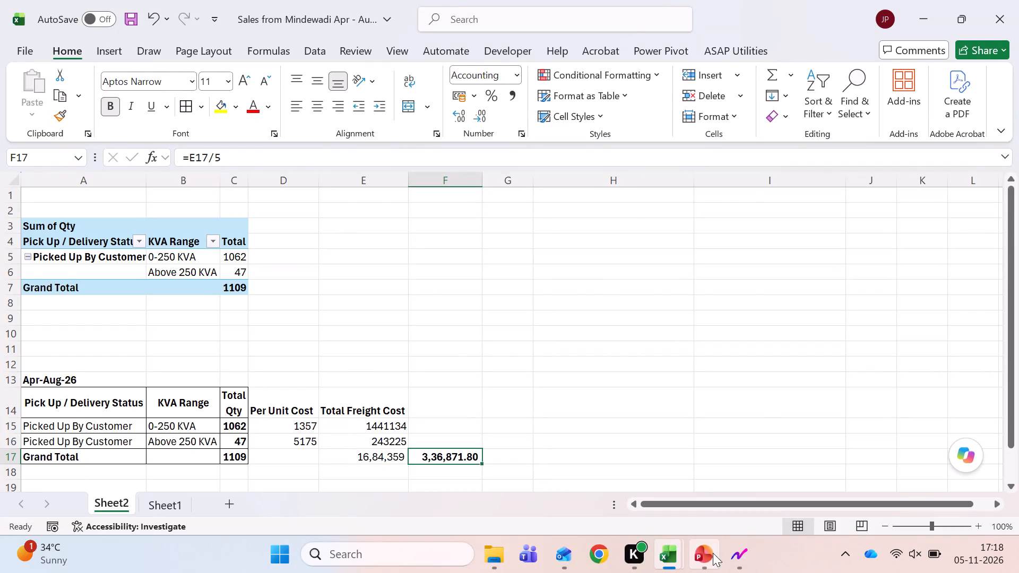
# Switch to the Kala Pvt Ltd freight presentation in PowerPoint and look through its slides to the last one and back to the first.
pyautogui.click(709, 565)
pyautogui.click(57, 477)
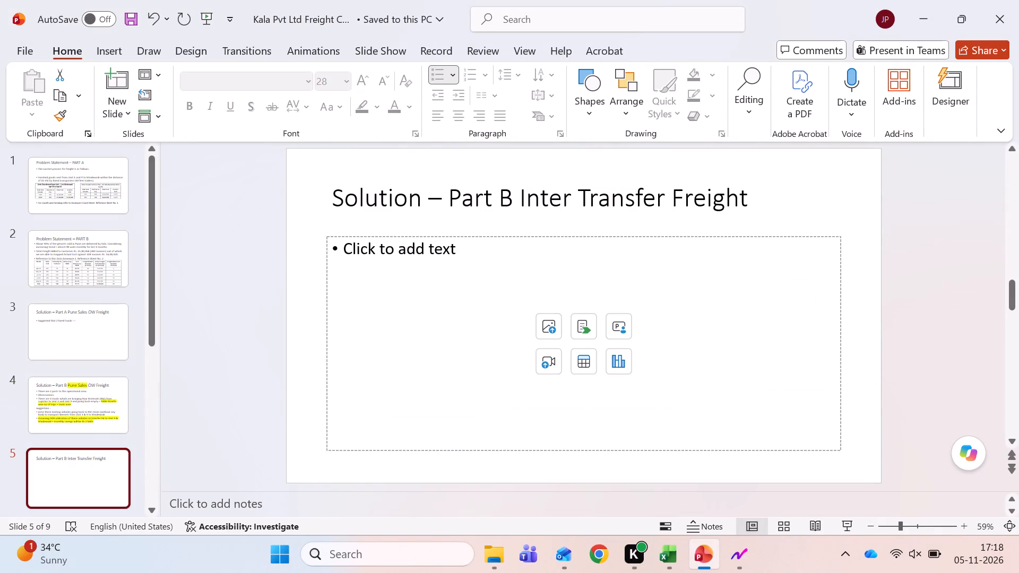
pyautogui.hotkey('alt', 'Tab')
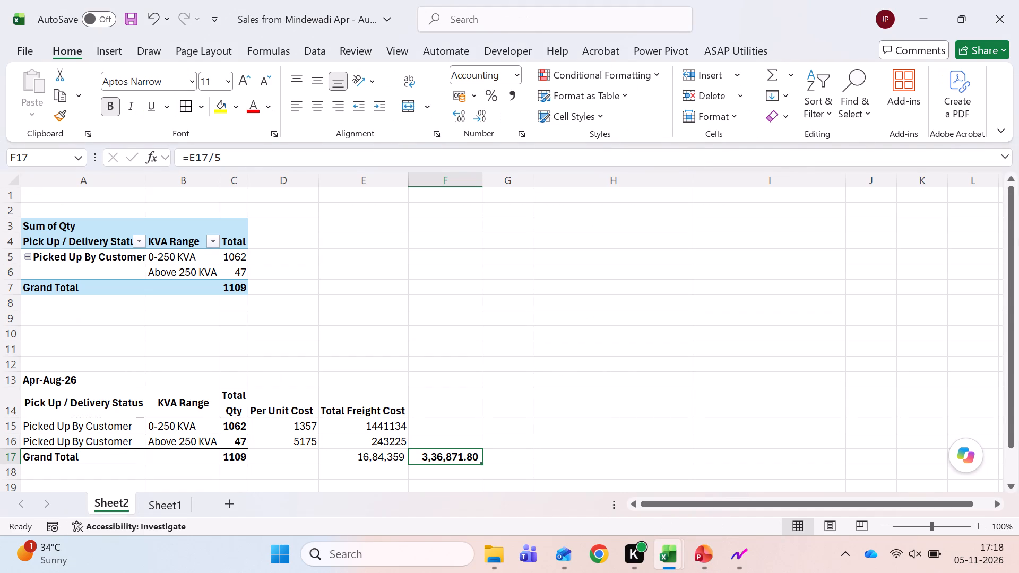
pyautogui.hotkey('alt', 'Tab')
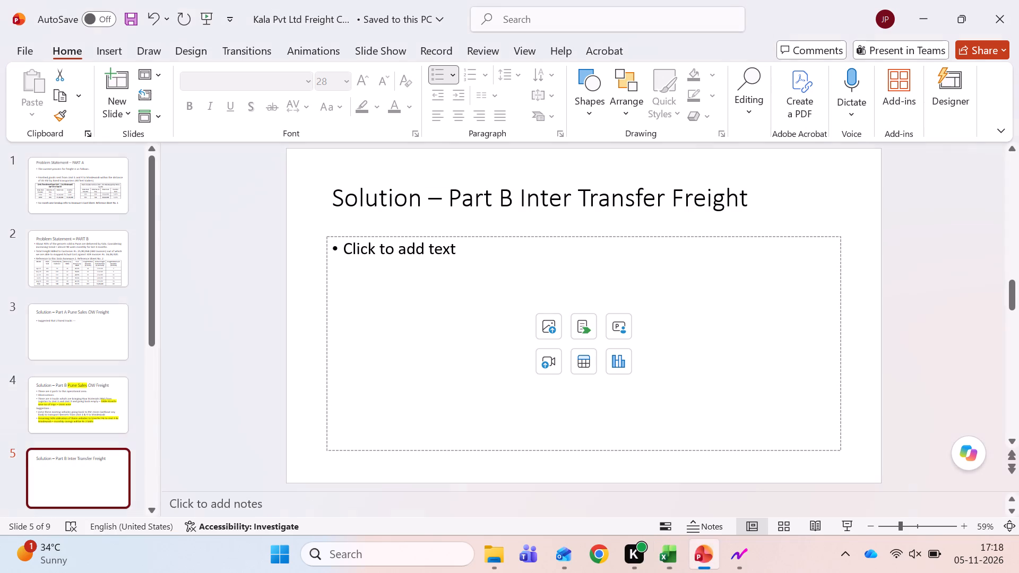
pyautogui.press('pagedown')
pyautogui.press('pagedown')
pyautogui.press('pagedown')
pyautogui.press('pagedown')
pyautogui.press('pagedown')
pyautogui.press('pagedown')
pyautogui.press('pagedown')
pyautogui.press('pagedown')
pyautogui.press('pagedown')
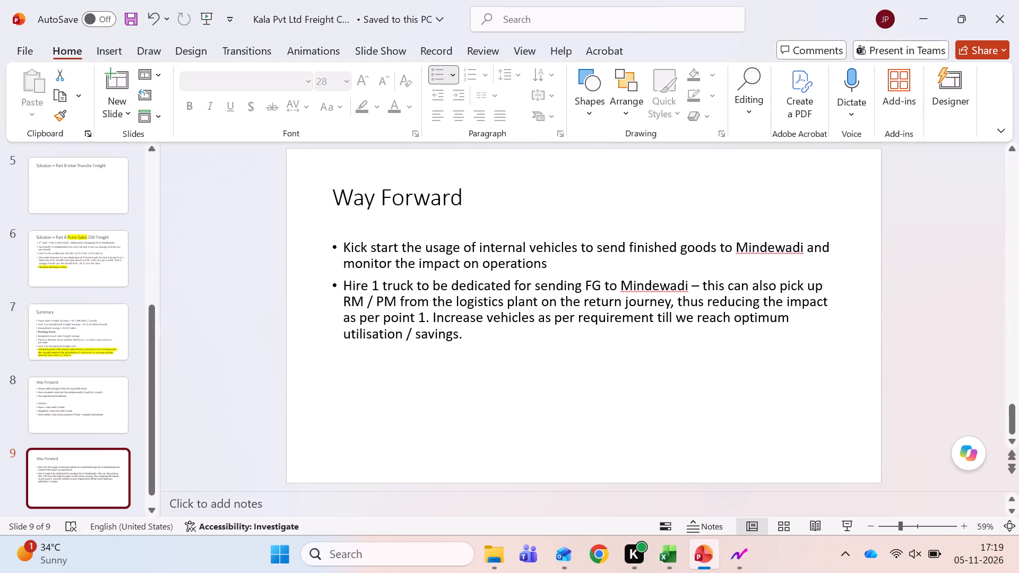
pyautogui.press('pageup')
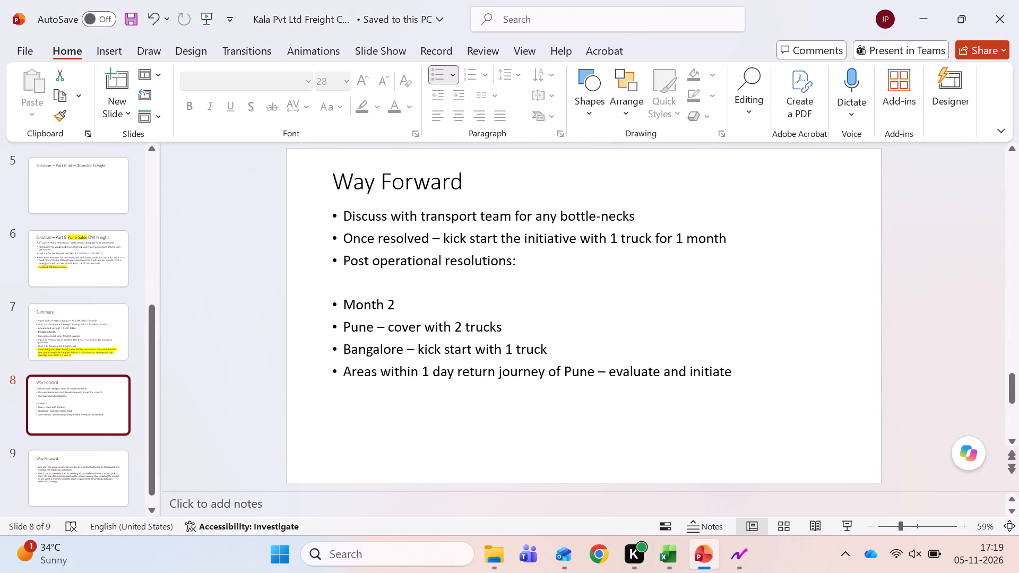
pyautogui.press('pageup')
pyautogui.press('pageup')
pyautogui.press('pageup')
pyautogui.press('pageup')
pyautogui.press('pageup')
pyautogui.press('pageup')
pyautogui.press('pageup')
pyautogui.press('pageup')
pyautogui.press('pageup')
pyautogui.press('pageup')
pyautogui.press('pageup')
pyautogui.press('pageup')
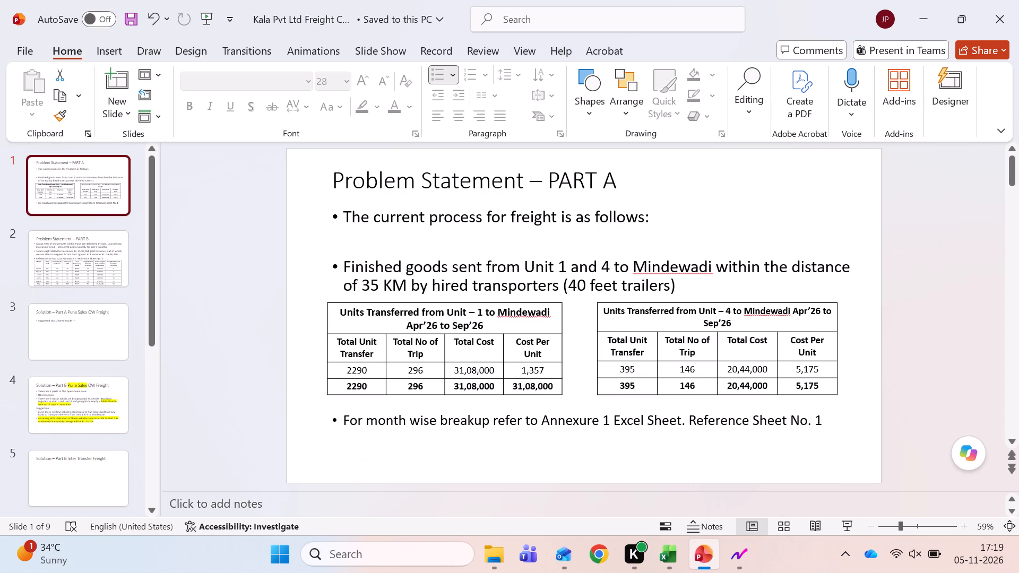
pyautogui.press('pageup')
pyautogui.press('pageup')
pyautogui.press('pageup')
pyautogui.press('pageup')
pyautogui.press('pageup')
# Review the Part B problem statement slide and compare the Part A and Part B Pune Sales OW Freight solution slides.
pyautogui.press('pagedown')
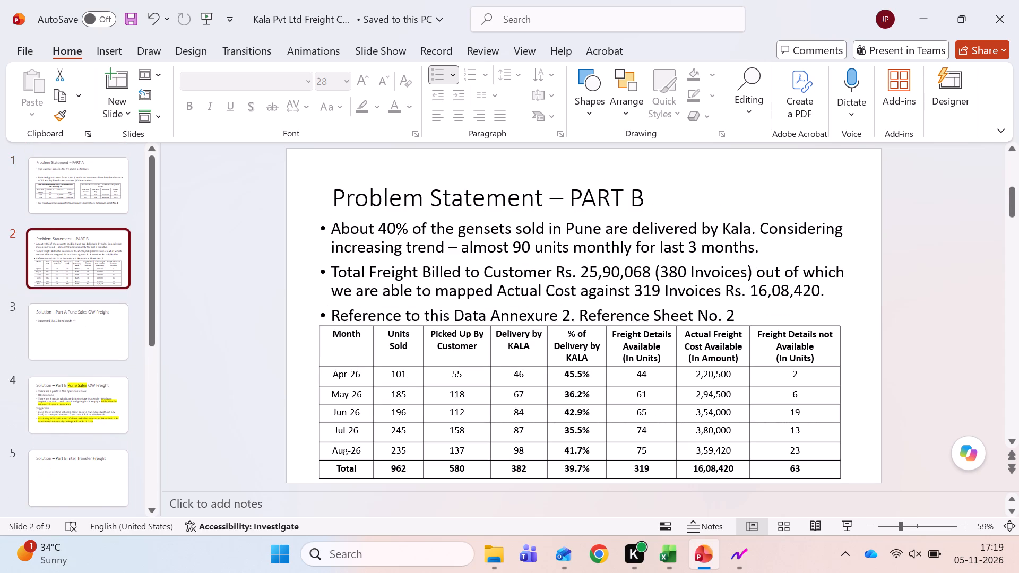
pyautogui.press('pagedown')
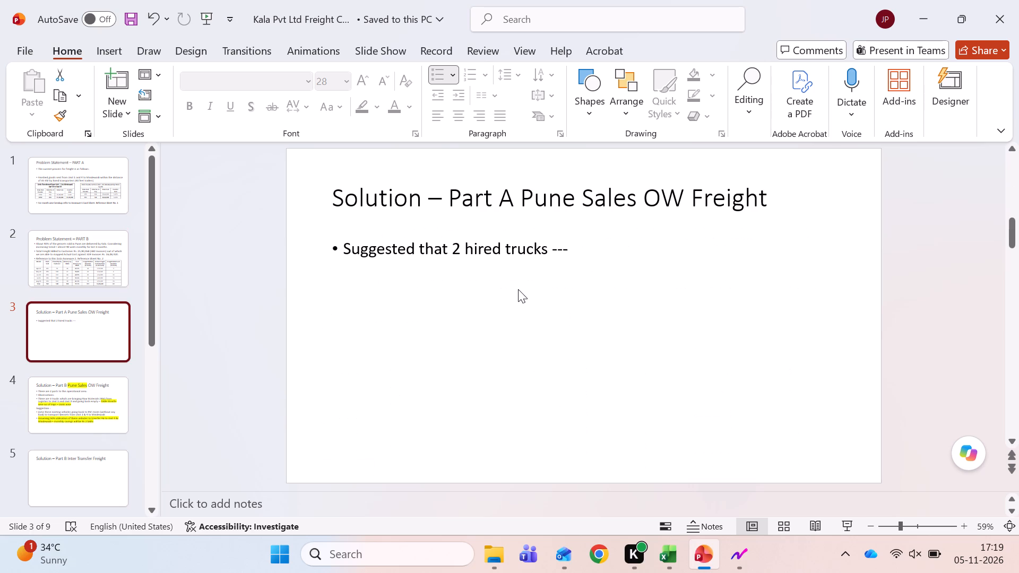
pyautogui.press('pagedown')
pyautogui.press('pagedown')
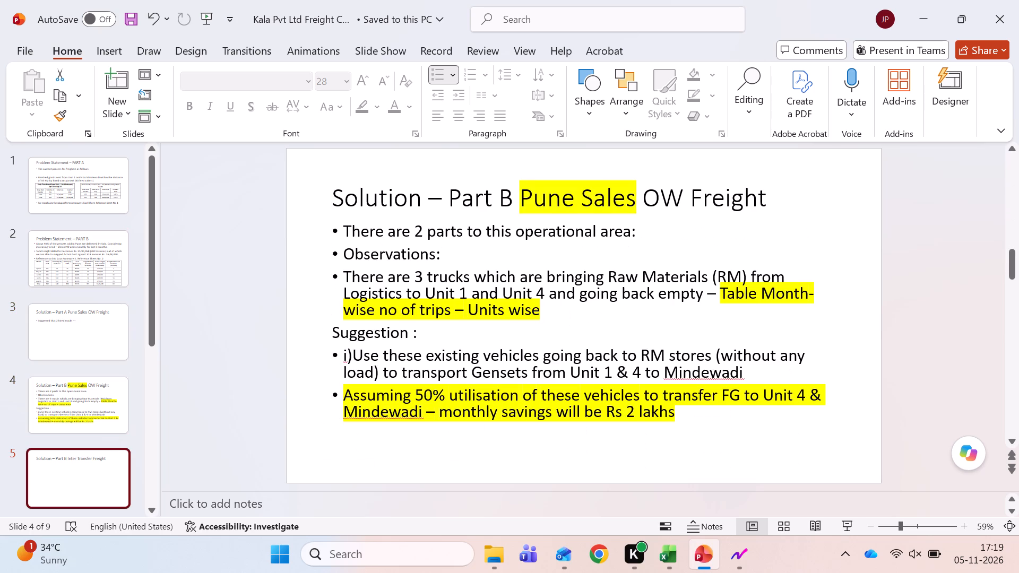
pyautogui.press('pageup')
pyautogui.press('pageup')
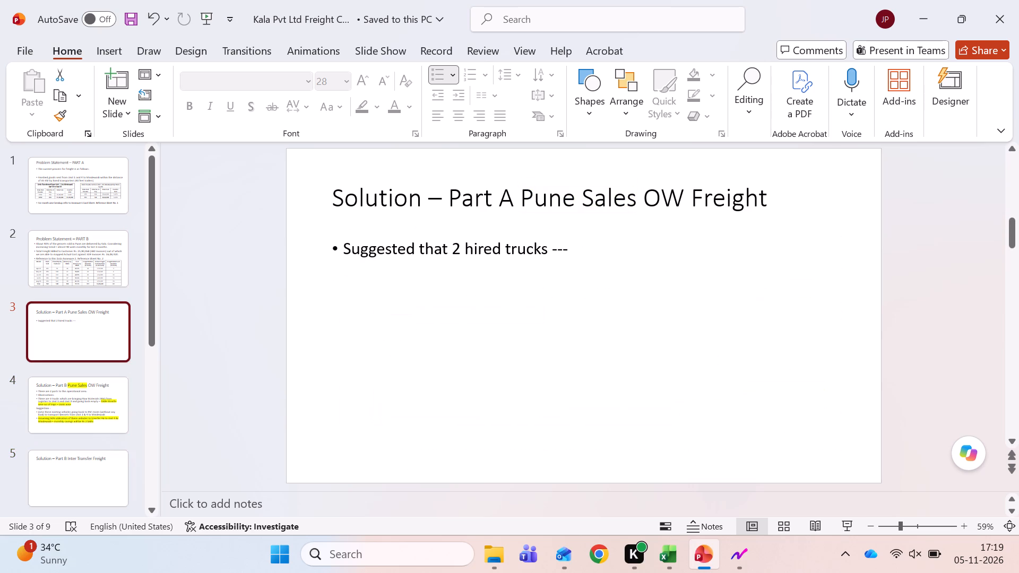
pyautogui.press('pagedown')
pyautogui.press('pageup')
pyautogui.press('pagedown')
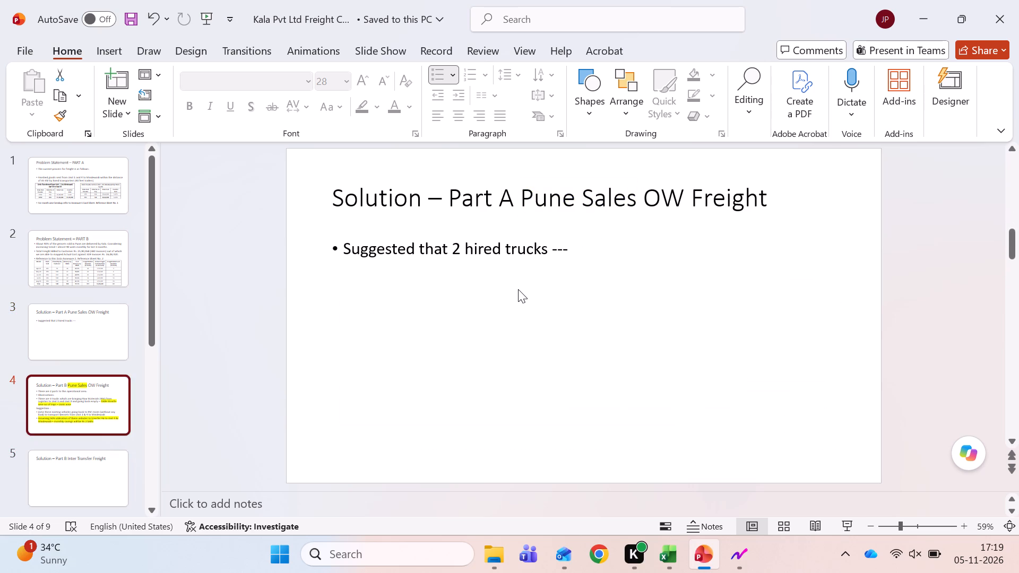
pyautogui.press('pagedown')
pyautogui.press('pageup')
pyautogui.press('pageup')
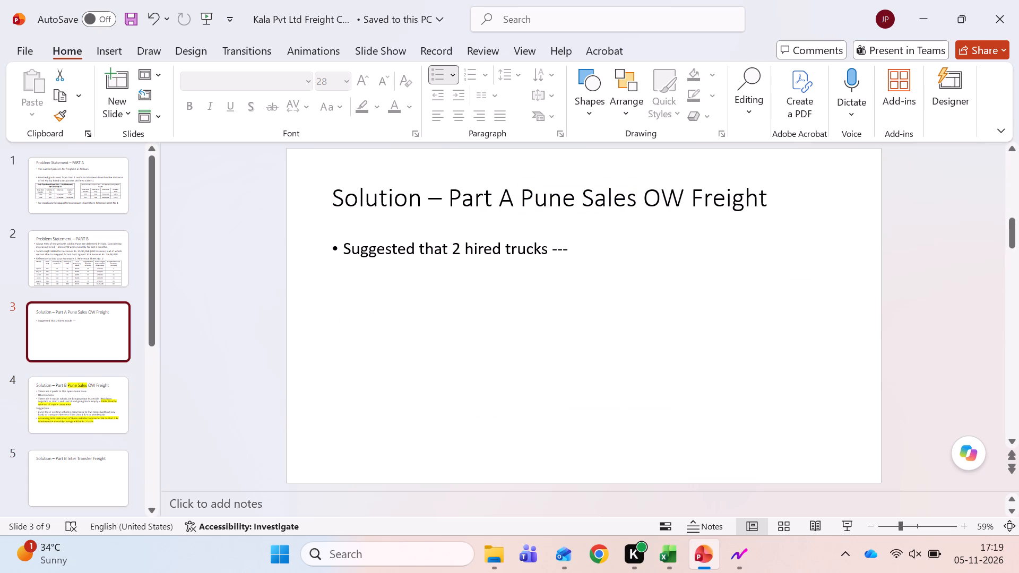
pyautogui.press('pagedown')
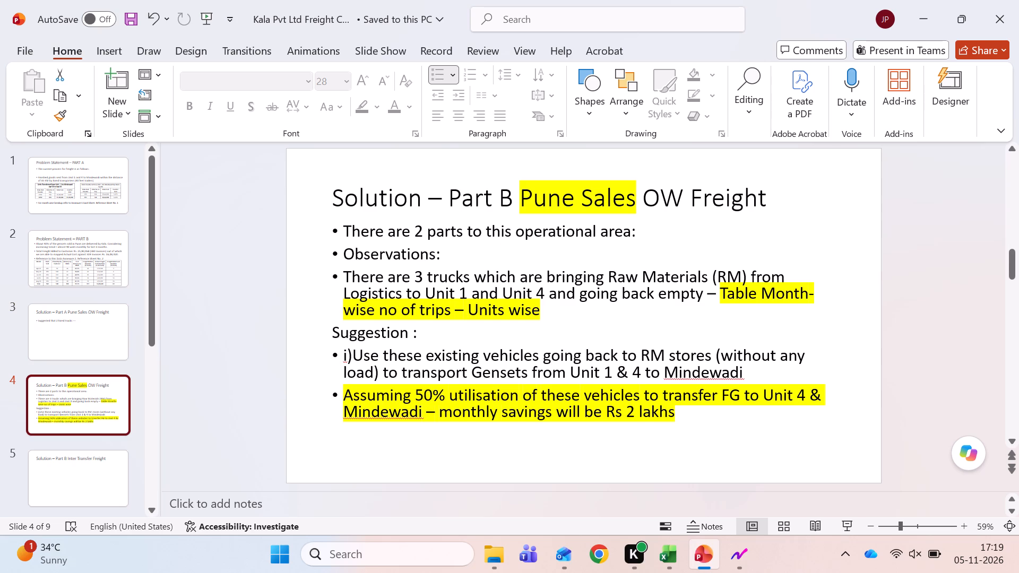
# Switch to the Vehicle Out Register v3.2 workbook in Excel and look through its sheets from Annexure D back to the time slots pivot.
pyautogui.hotkey('alt', 'Tab')
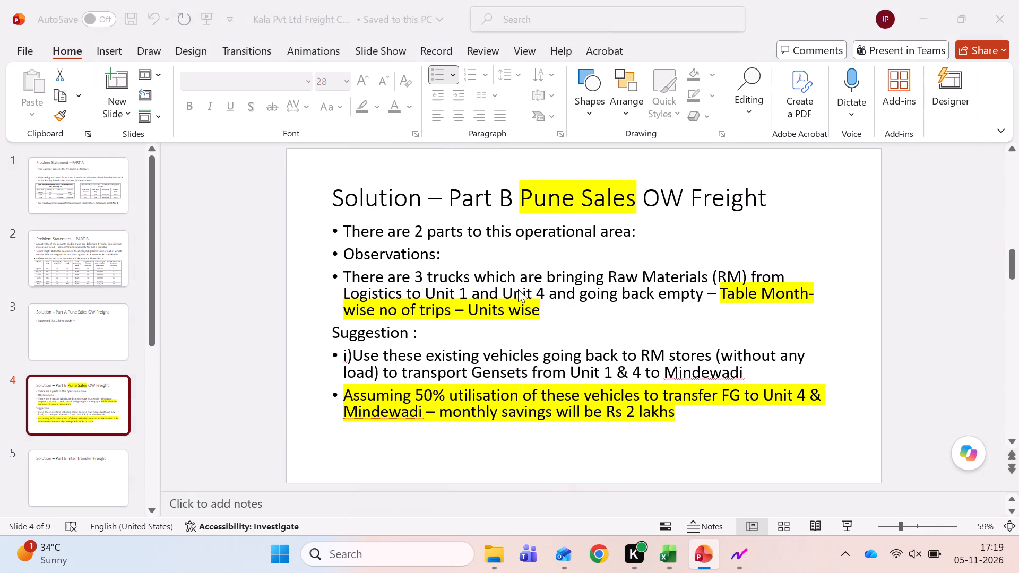
pyautogui.hotkey('alt', 'Tab')
pyautogui.hotkey('alt', 'Tab')
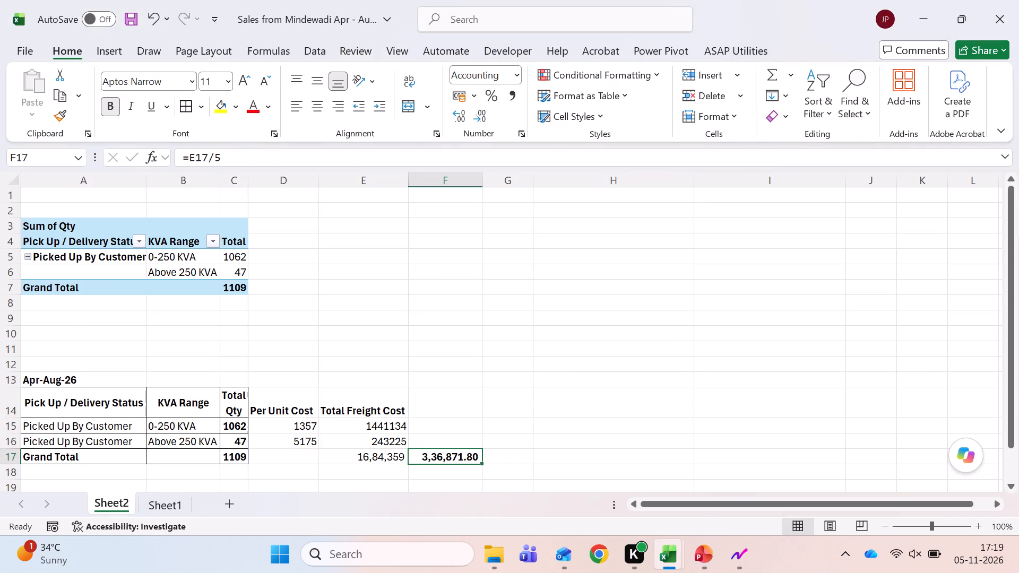
pyautogui.hotkey('alt', 'Tab')
pyautogui.hotkey('alt', 'Tab')
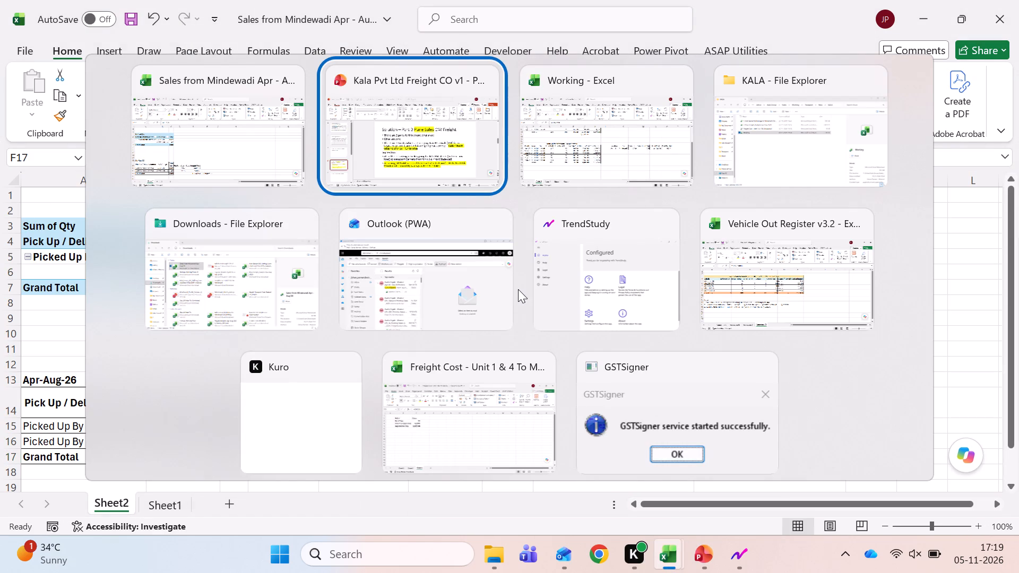
pyautogui.hotkey('alt', 'Tab')
pyautogui.hotkey('alt', 'Tab')
pyautogui.hotkey('alt', 'Tab')
pyautogui.hotkey('alt', 'Tab')
pyautogui.hotkey('alt', 'Tab')
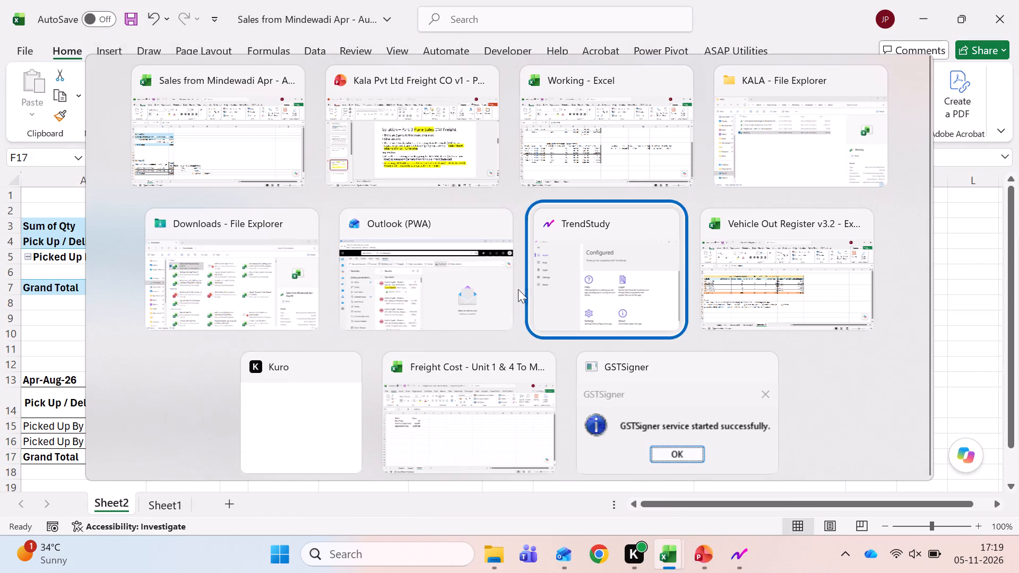
pyautogui.hotkey('ctrl', 'pageup')
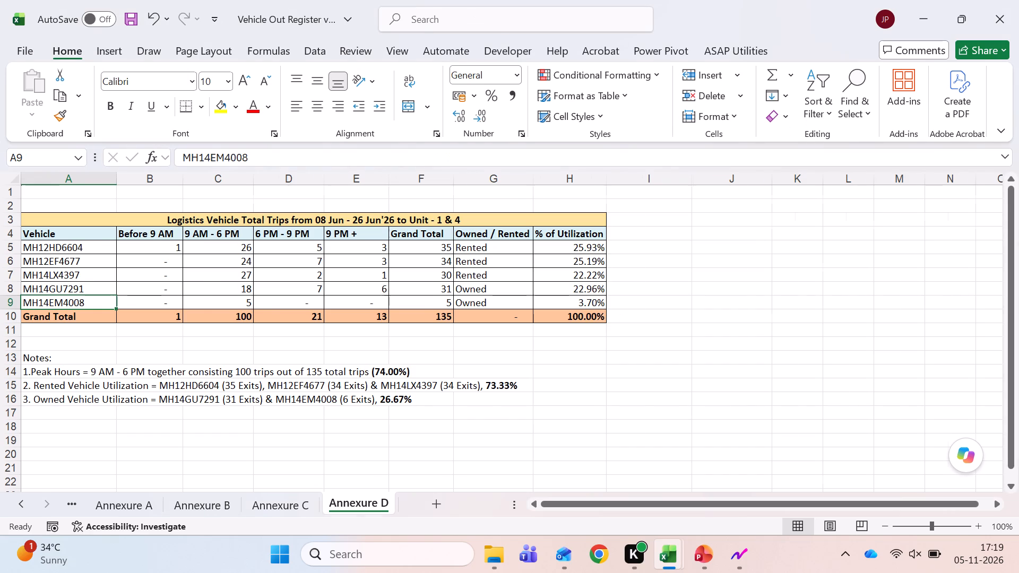
pyautogui.hotkey('ctrl', 'pageup')
pyautogui.hotkey('ctrl', 'pageup')
pyautogui.hotkey('ctrl', 'pageup')
pyautogui.hotkey('ctrl', 'pageup')
pyautogui.hotkey('ctrl', 'pageup')
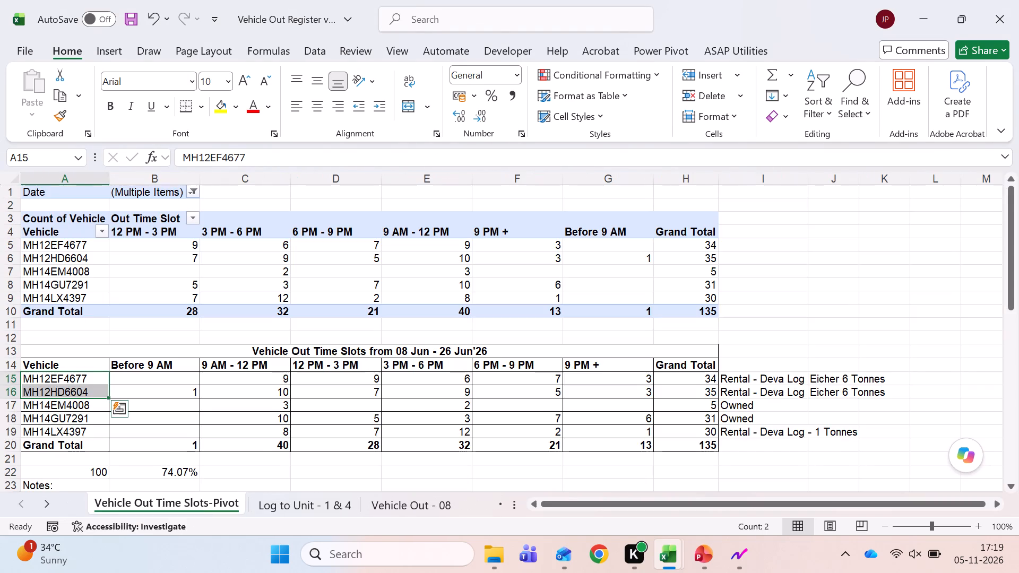
pyautogui.hotkey('ctrl', 'pageup')
# Examine the first and last dated vehicle trip entries in the Log to Unit - 1 & 4 sheet.
pyautogui.hotkey('ctrl', 'pagedown')
pyautogui.hotkey('ctrl', 'Left')
pyautogui.hotkey('ctrl', 'Left')
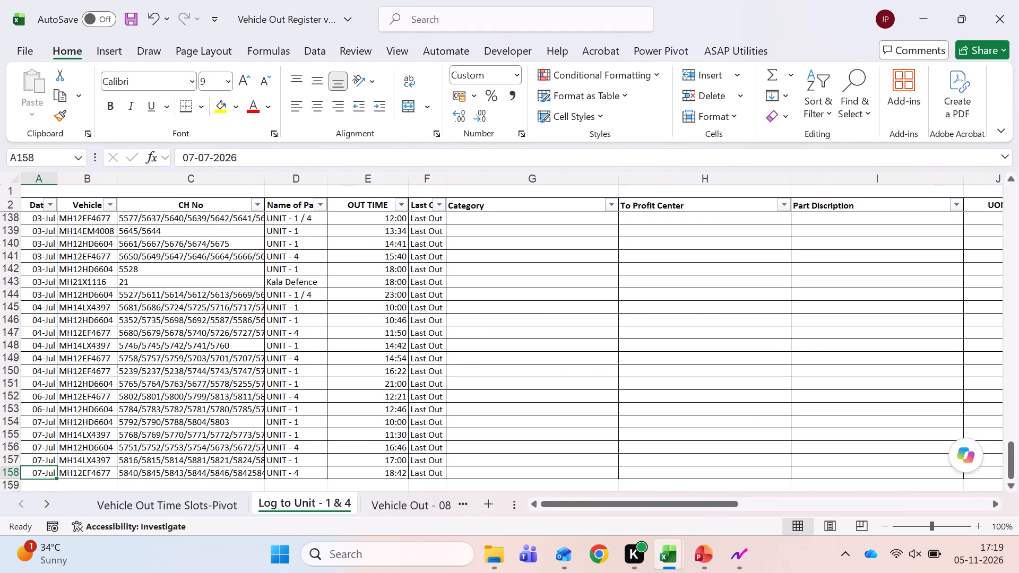
pyautogui.hotkey('ctrl', 'Up')
pyautogui.hotkey('ctrl', 'Up')
pyautogui.press('Down')
pyautogui.press('Down')
pyautogui.press('Down')
pyautogui.press('Down')
pyautogui.press('Up')
pyautogui.press('Up')
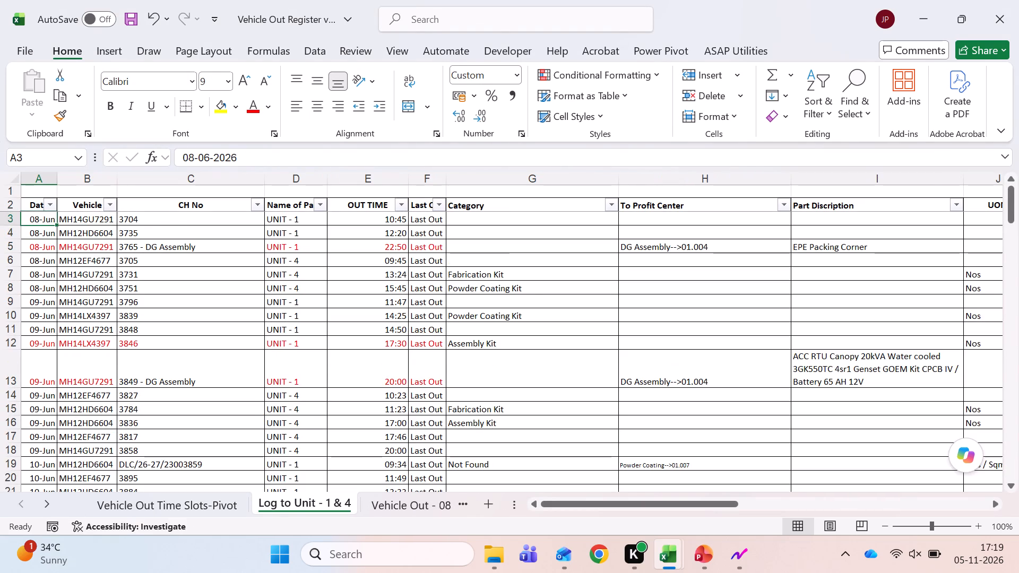
pyautogui.hotkey('ctrl', 'Down')
pyautogui.press('Down')
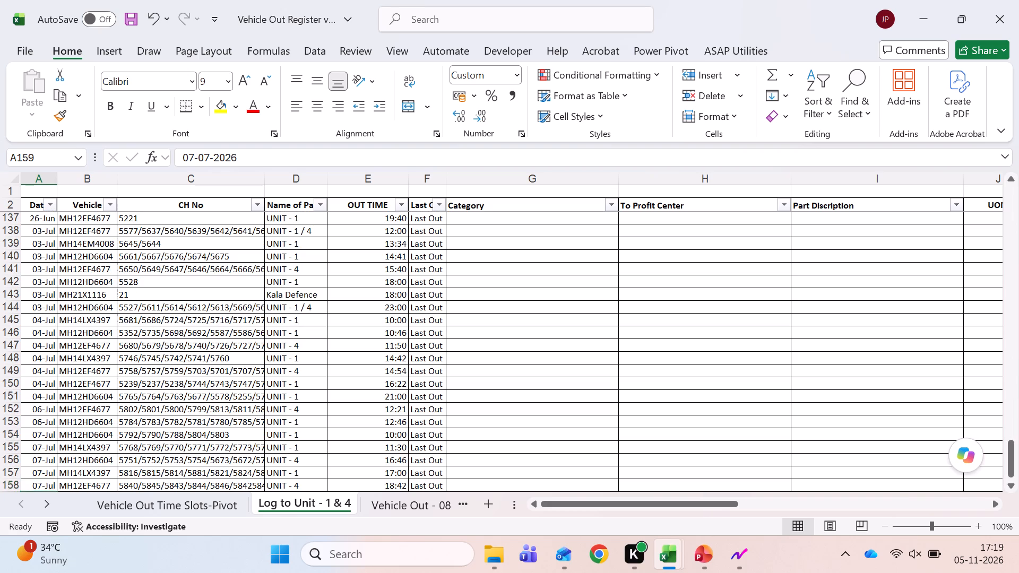
pyautogui.press('Up')
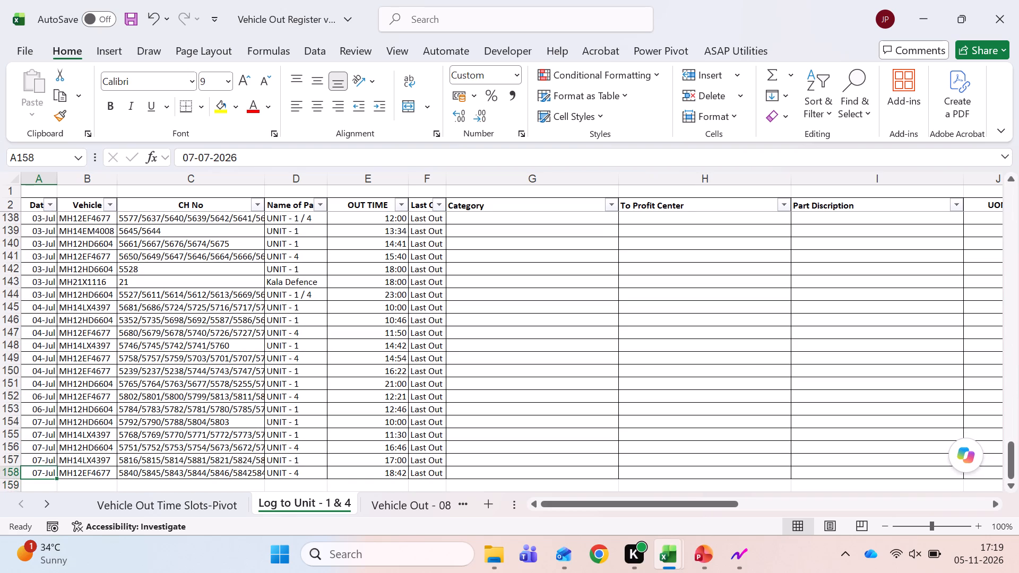
pyautogui.hotkey('ctrl', 'Up')
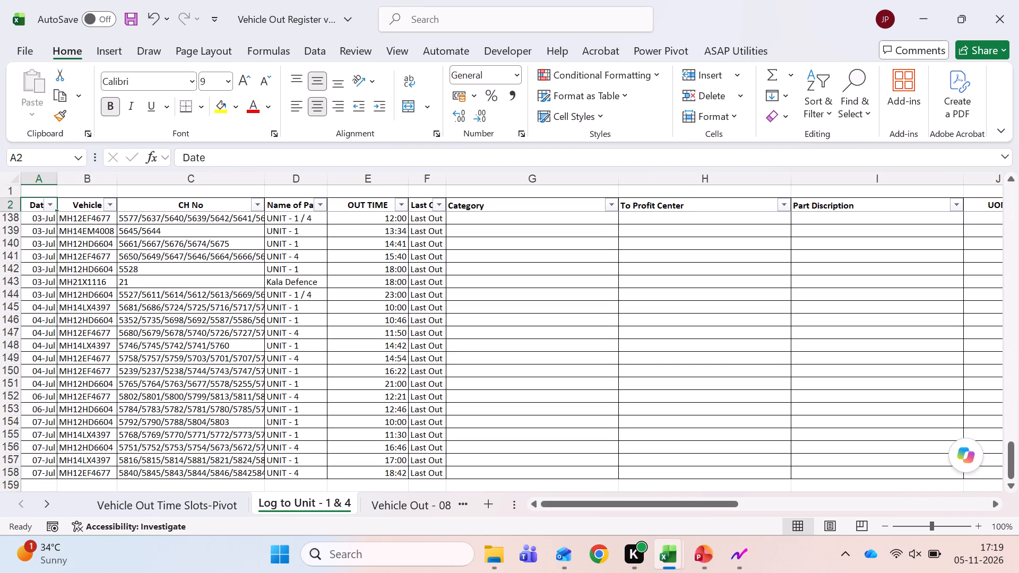
# Close the Vehicle Out Register v3.2 workbook without saving changes and return to the freight presentation in PowerPoint.
pyautogui.hotkey('alt', 'F4')
pyautogui.press('Right')
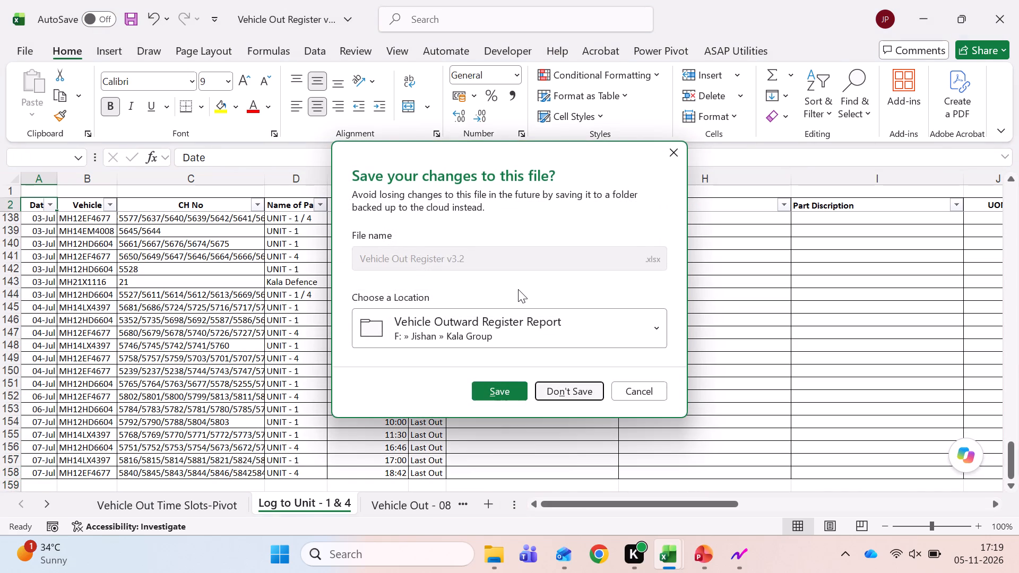
pyautogui.press('Return')
pyautogui.hotkey('alt', 'Tab')
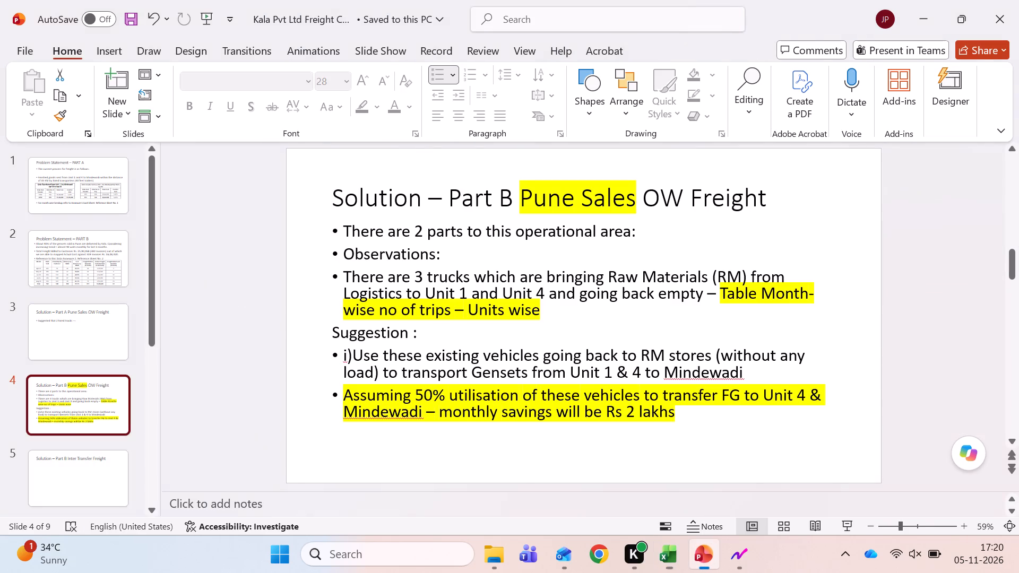
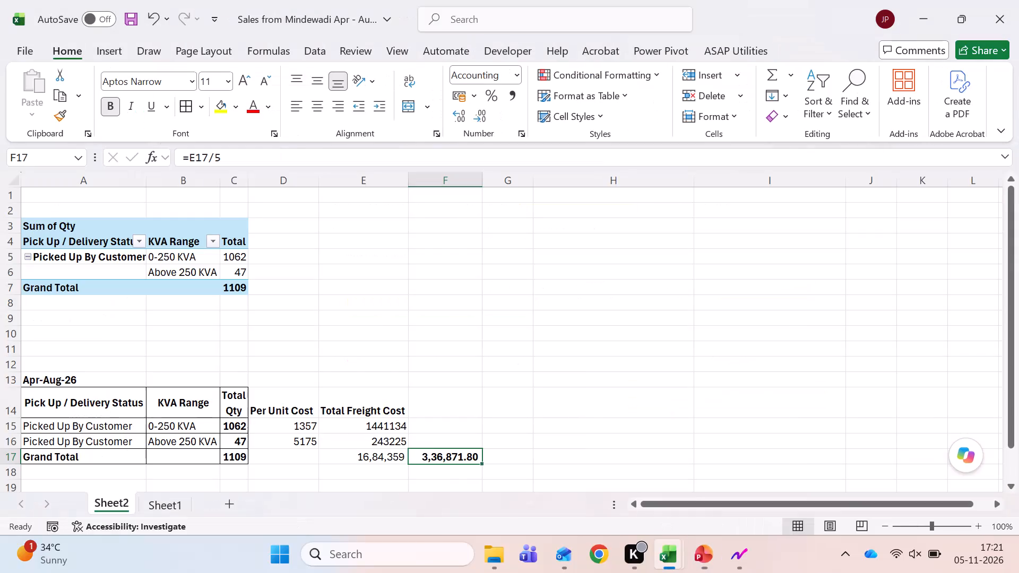
# Apply all borders to the Per Unit Cost and Total Freight Cost columns and the adjoining column F, from the header row through Grand Total.
pyautogui.press('Left')
pyautogui.press('Left')
pyautogui.press('Up')
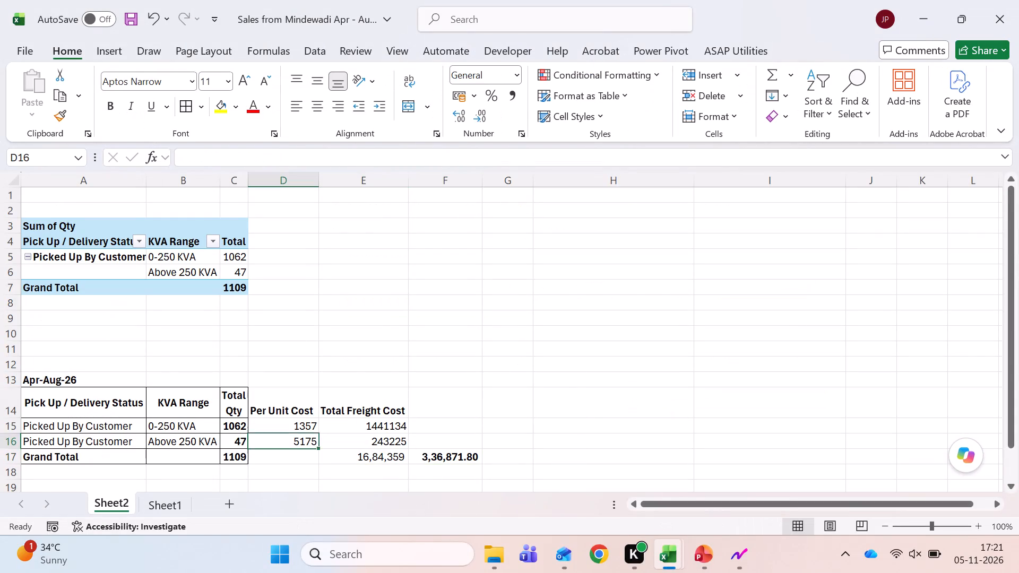
pyautogui.press('Up')
pyautogui.press('Up')
pyautogui.hotkey('shift', 'Right')
pyautogui.hotkey('shift', 'Down')
pyautogui.hotkey('shift', 'Down')
pyautogui.hotkey('shift', 'Down')
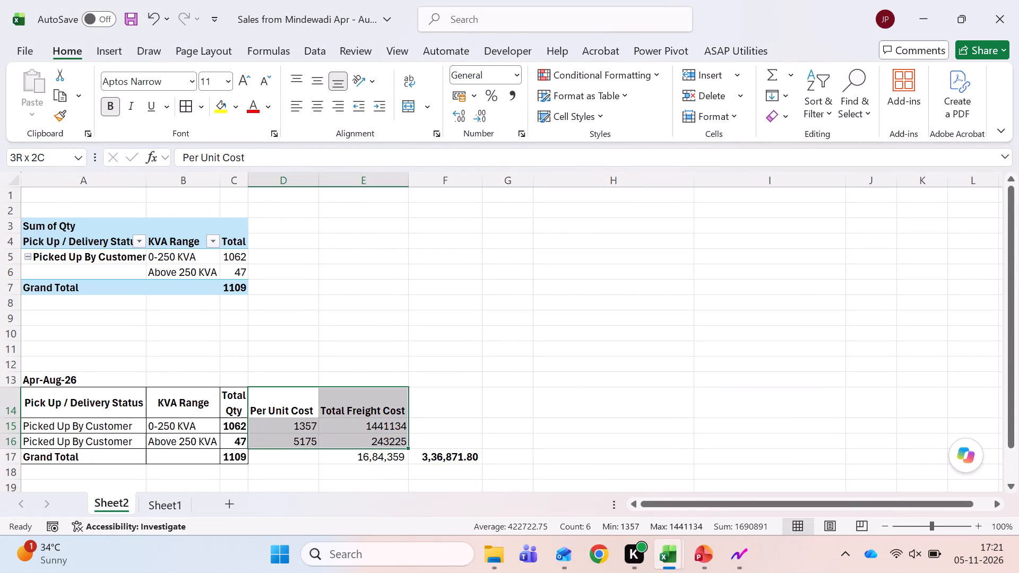
pyautogui.hotkey('shift', 'Right')
pyautogui.hotkey('alt', 'h')
pyautogui.write('ba')
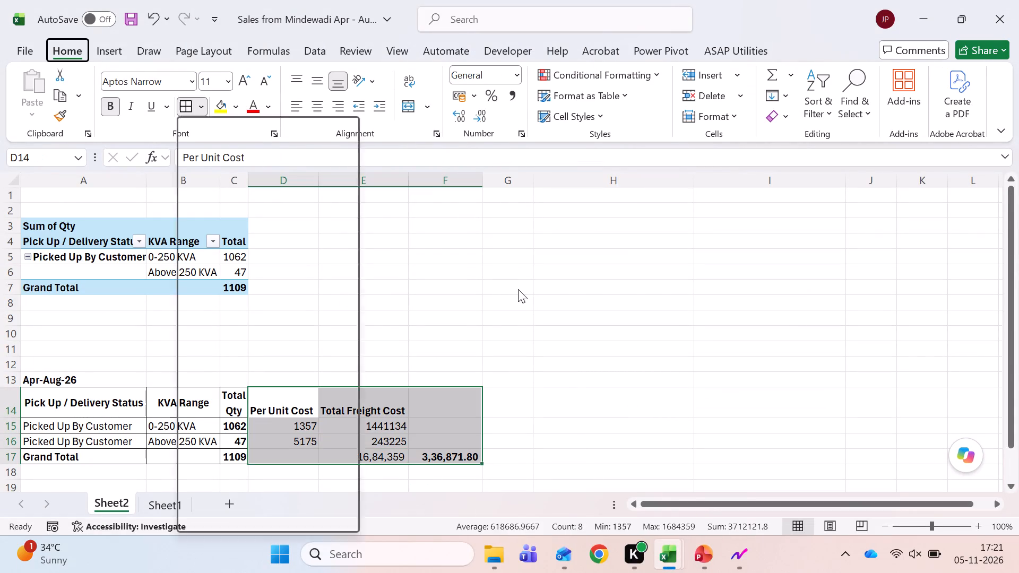
# Format the Per Unit Cost and Total Freight Cost values of both KVA ranges with comma separators and no decimals.
pyautogui.press('Down')
pyautogui.press('Up')
pyautogui.press('Right')
pyautogui.press('Down')
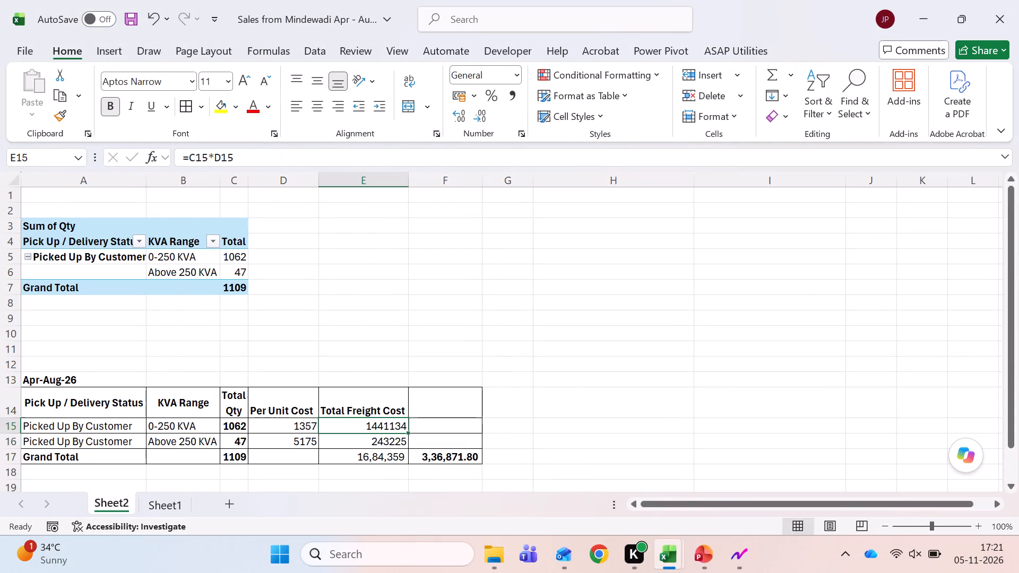
pyautogui.press('Right')
pyautogui.press('Up')
pyautogui.press('Down')
pyautogui.press('Left')
pyautogui.hotkey('shift', 'Down')
pyautogui.hotkey('shift', 'Left')
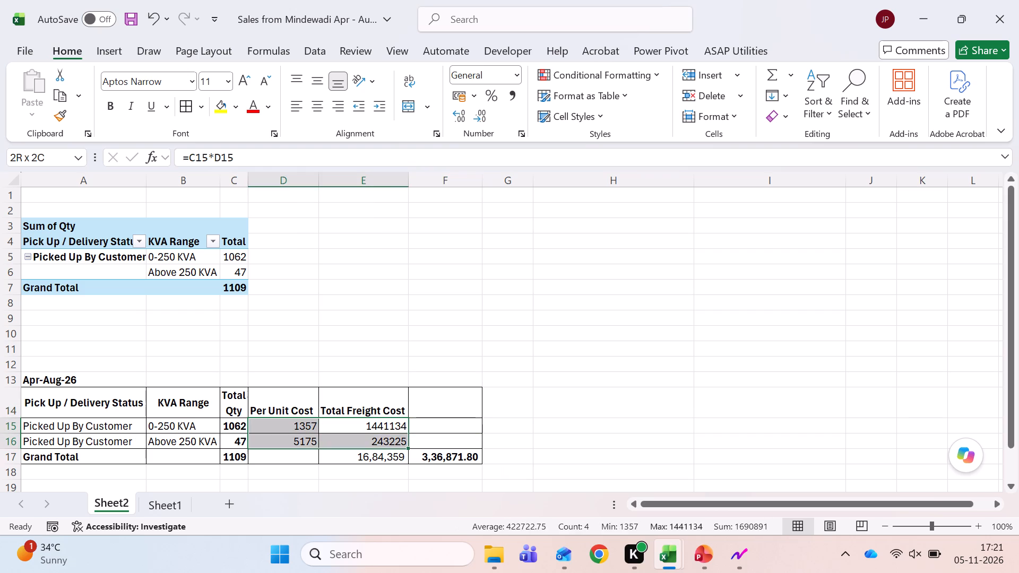
pyautogui.hotkey('alt', 'h')
pyautogui.press('k')
pyautogui.doubleClick(476, 113)
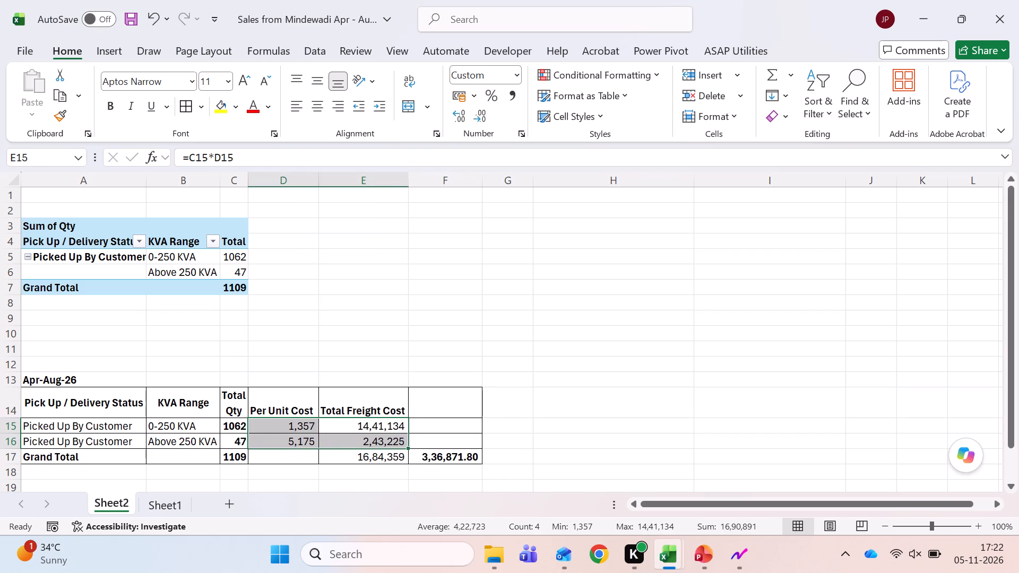
# Centre the Apr-Aug-26 table's header cells from Pick Up / Delivery Status to Total Freight Cost both vertically and horizontally.
pyautogui.moveTo(104, 401); pyautogui.dragTo(347, 403)
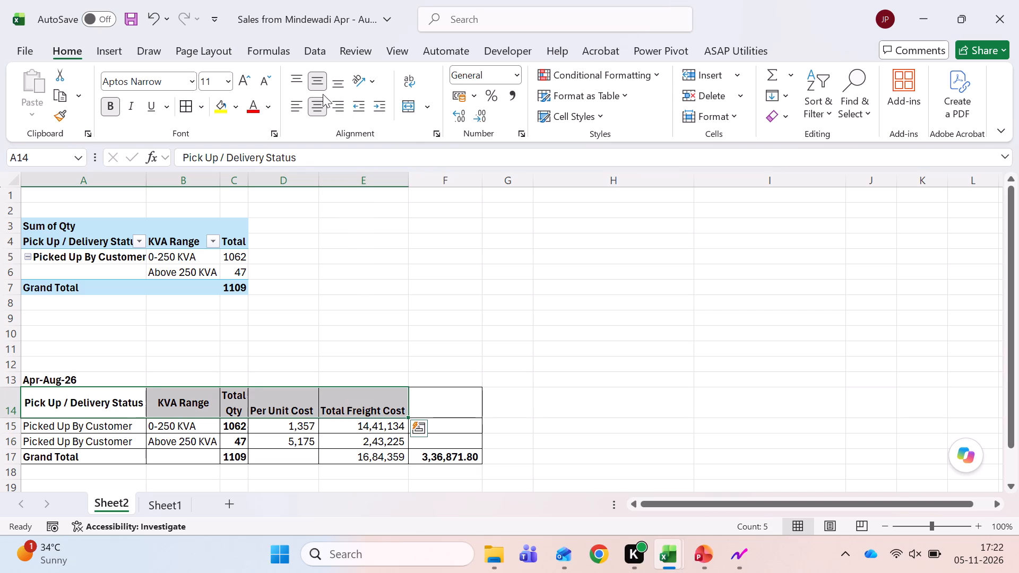
pyautogui.click(317, 85)
pyautogui.click(316, 90)
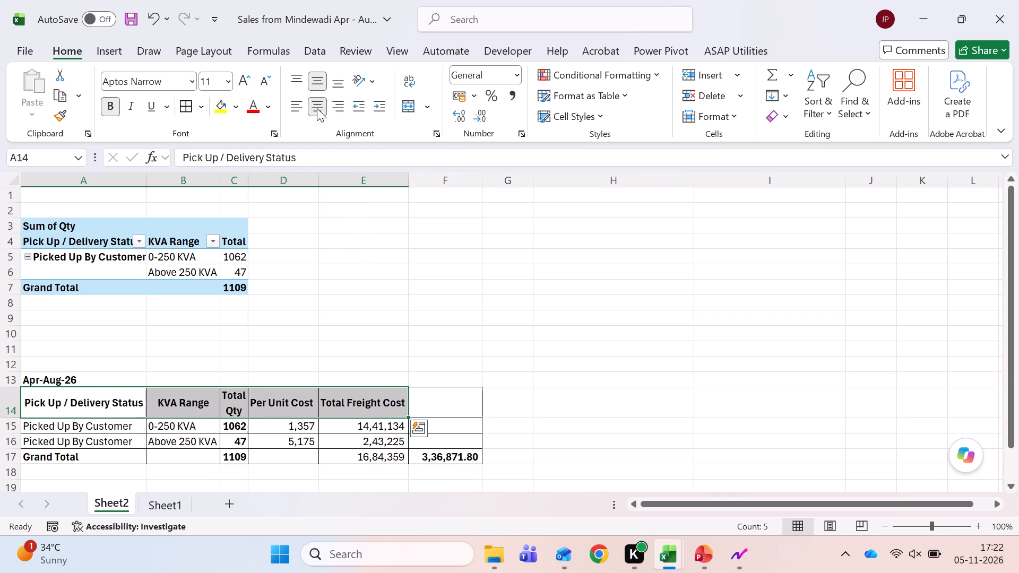
pyautogui.click(317, 109)
pyautogui.click(324, 108)
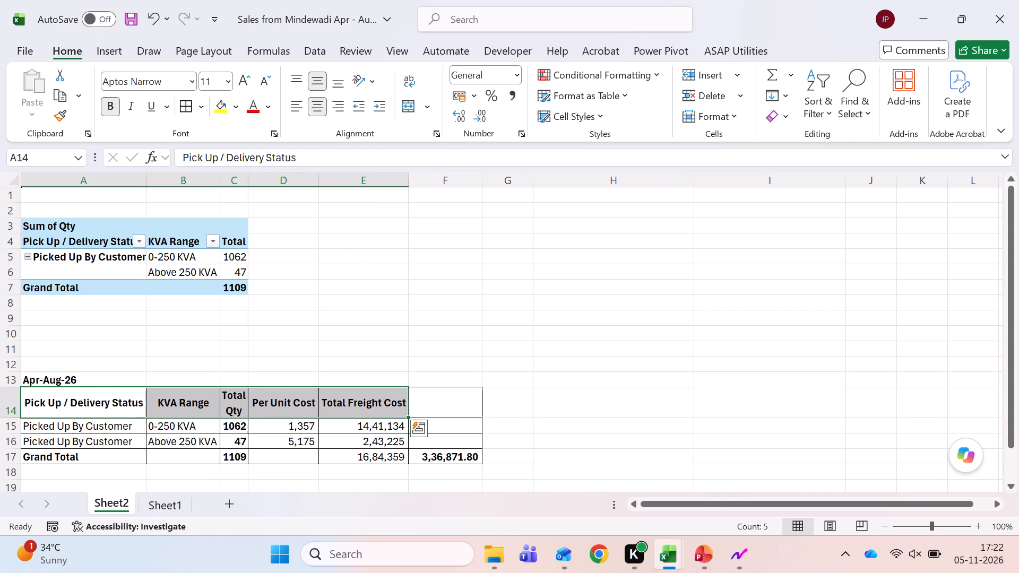